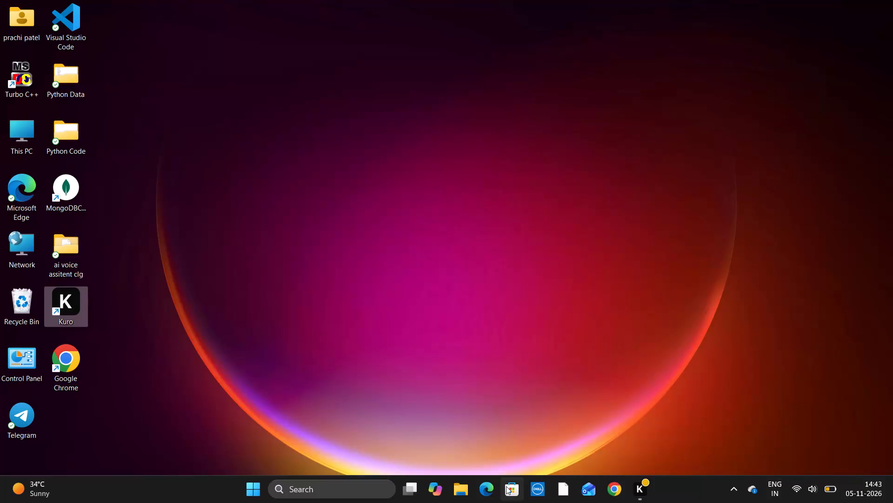
Reach the Figma website from the recent figma web search and open the most recently edited Untitled design file.
click(327, 483)
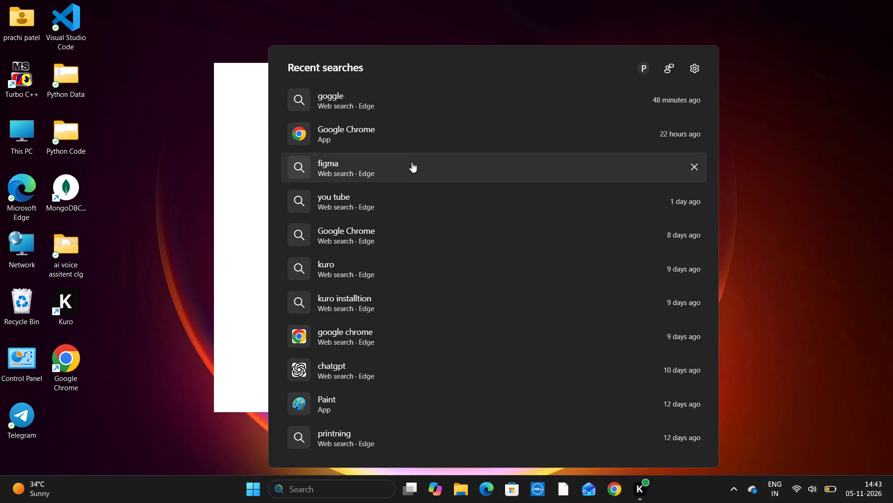
double_click(412, 164)
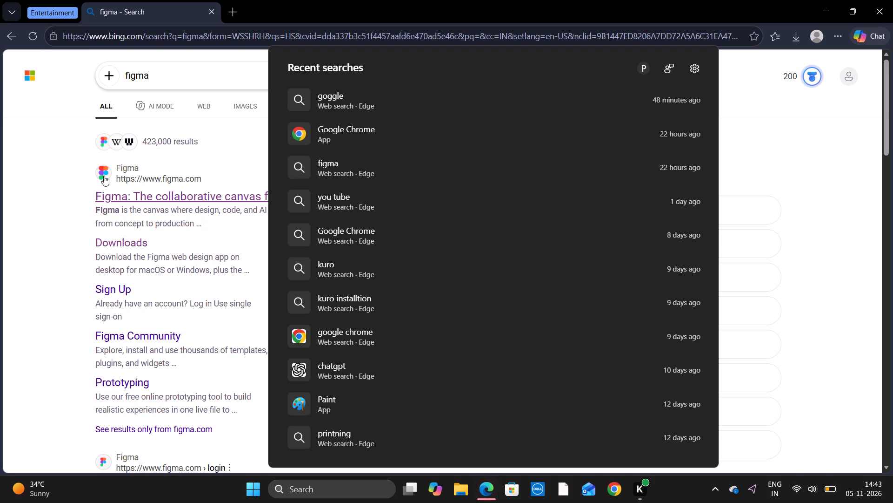
click(101, 193)
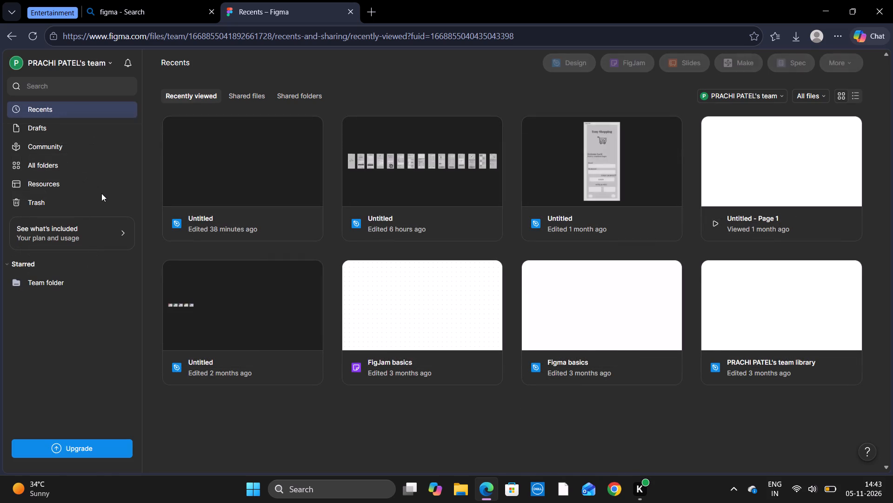
double_click(259, 228)
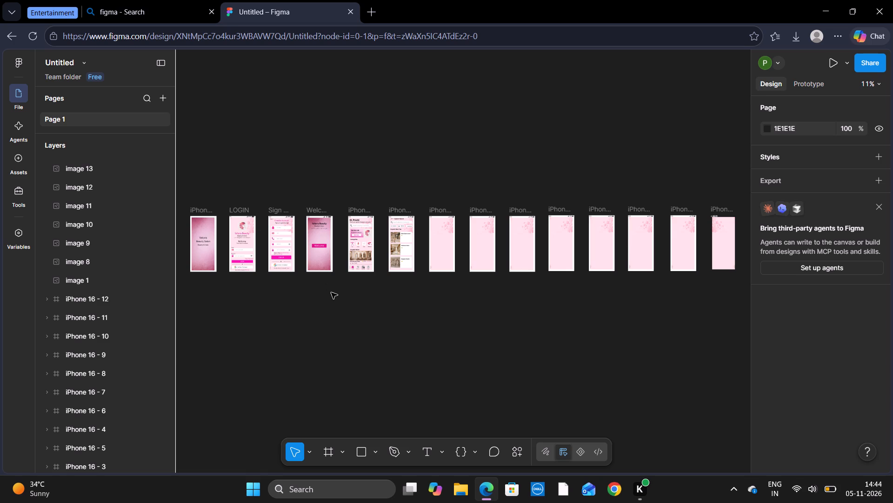
Add the rating text 4.8(245) at font size 14 beside the star under Glow Beauty salon in the iPhone 16 - 4 frame.
scroll(331, 292, up, 1)
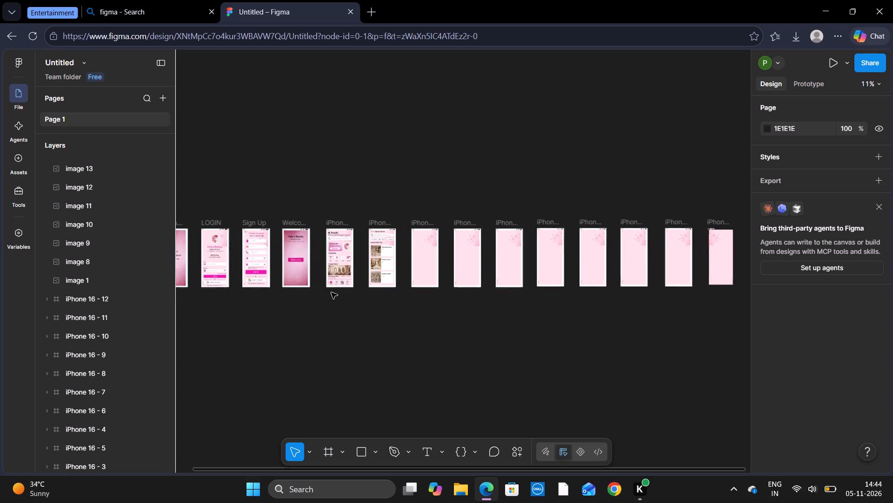
scroll(331, 292, left, 2)
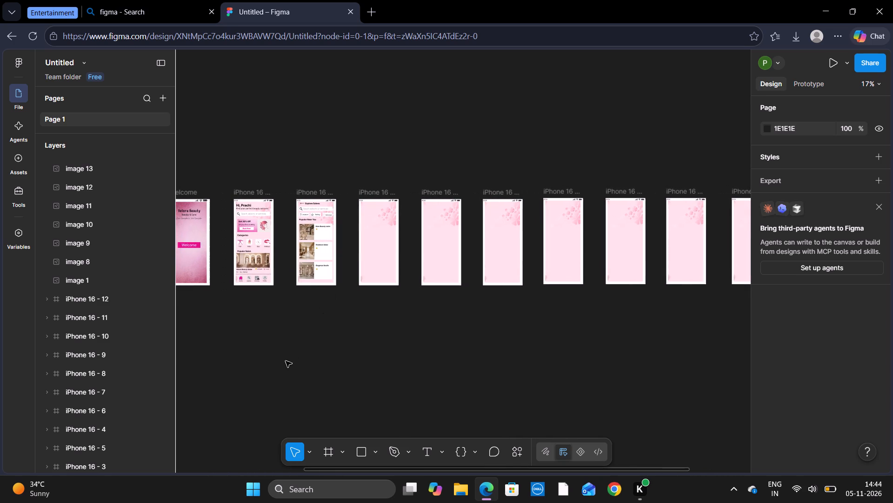
scroll(286, 361, up, 2)
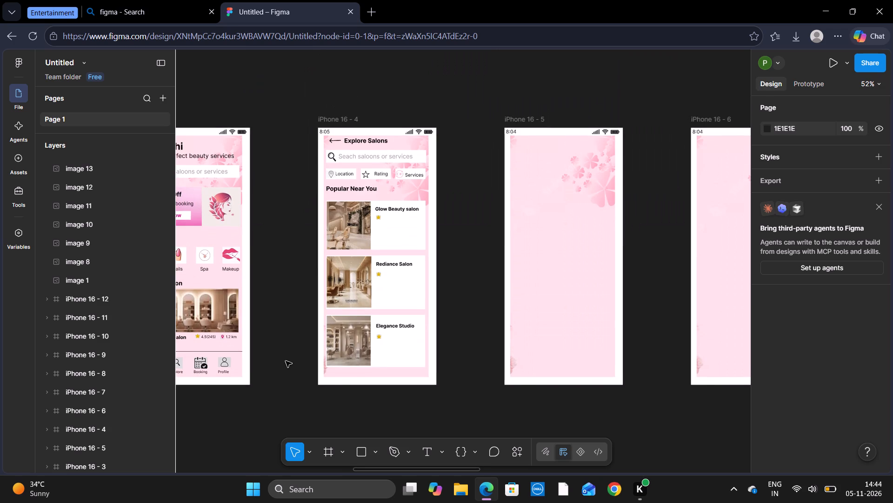
scroll(286, 361, up, 1)
scroll(286, 361, left, 1)
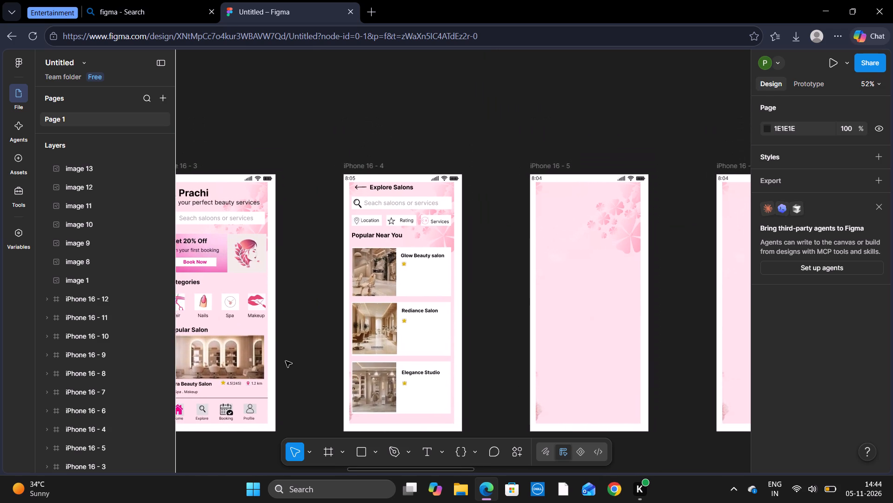
scroll(286, 361, left, 1)
scroll(286, 361, down, 1)
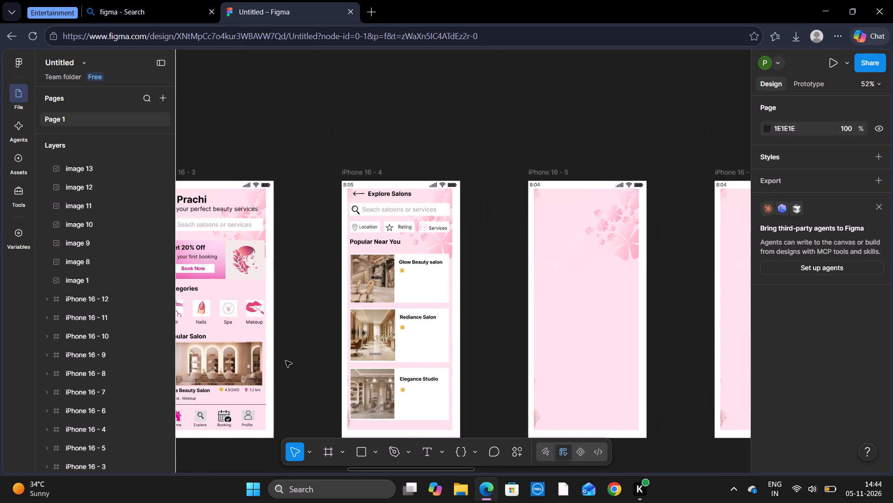
scroll(323, 298, down, 1)
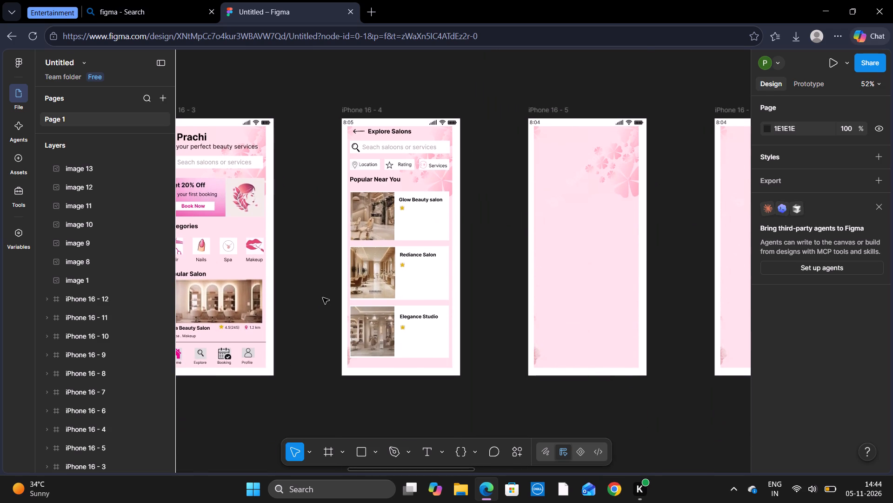
scroll(323, 298, down, 1)
scroll(323, 298, up, 1)
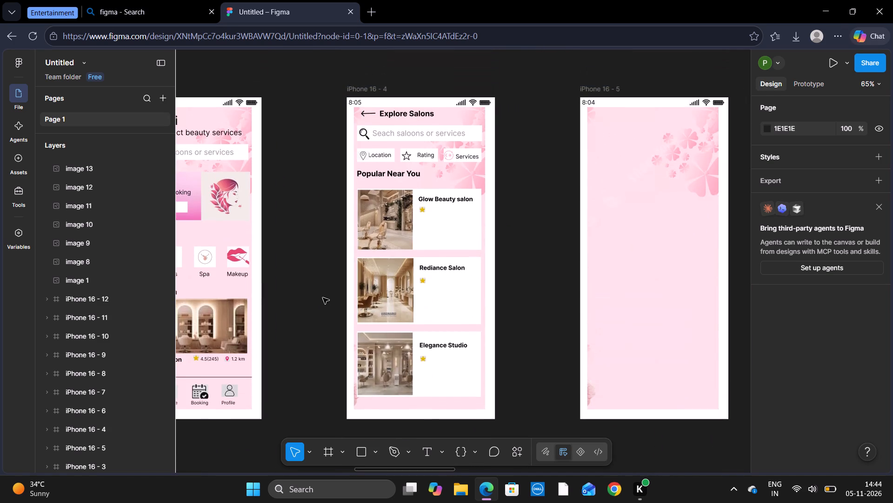
scroll(323, 298, up, 1)
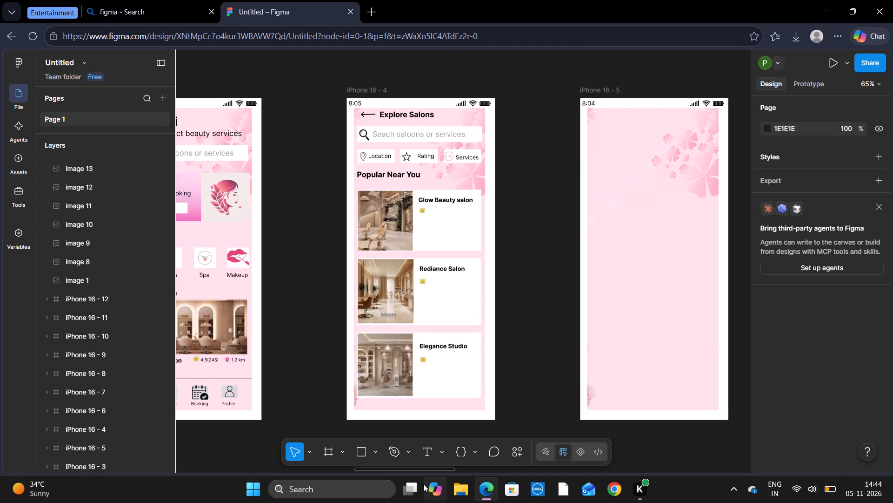
click(427, 453)
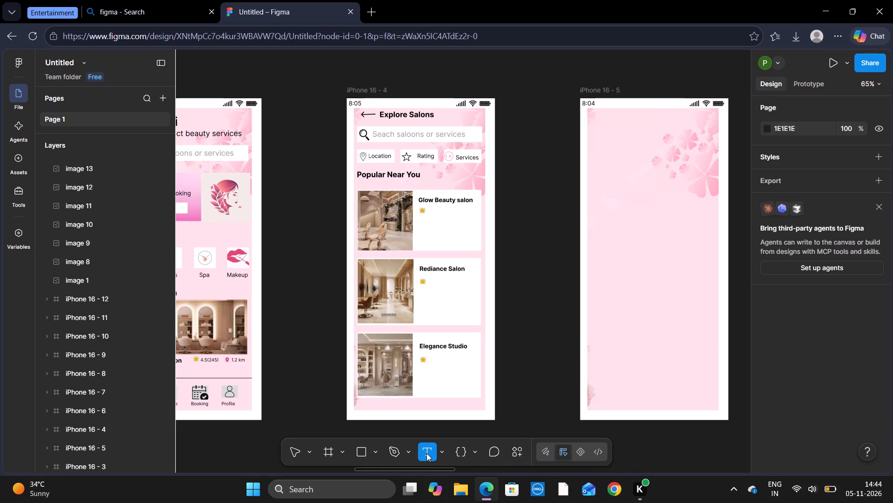
click(430, 210)
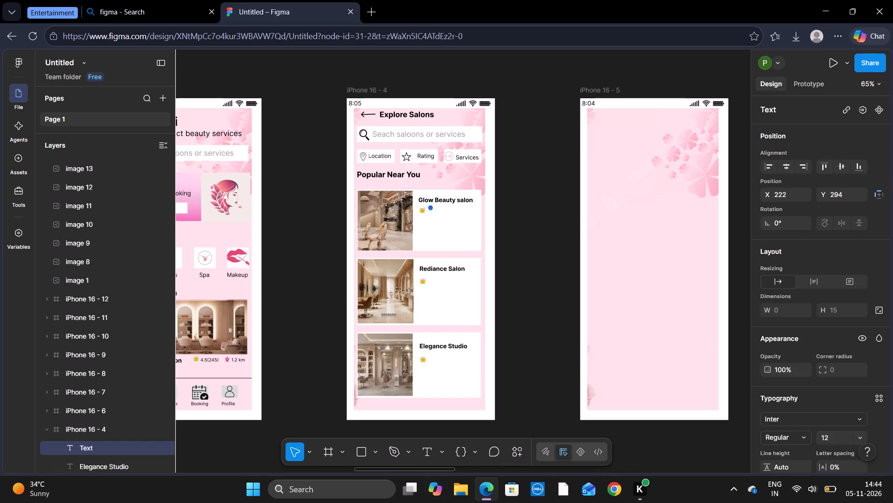
key(4)
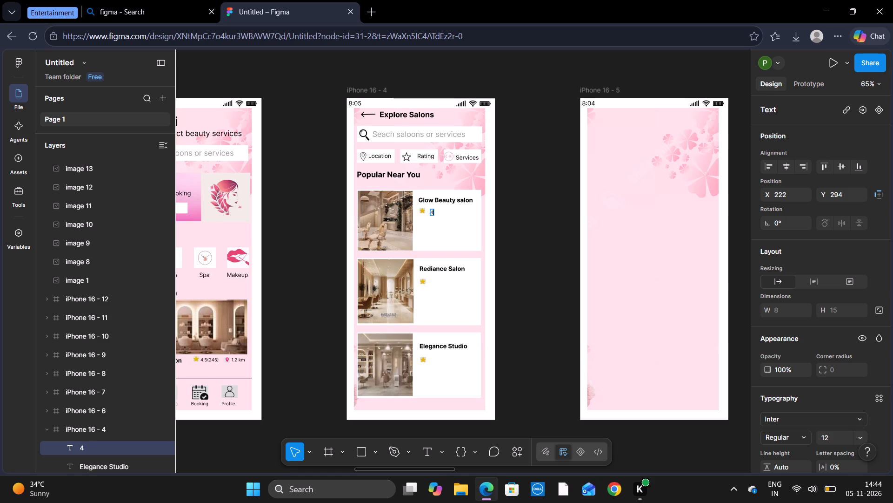
key(period)
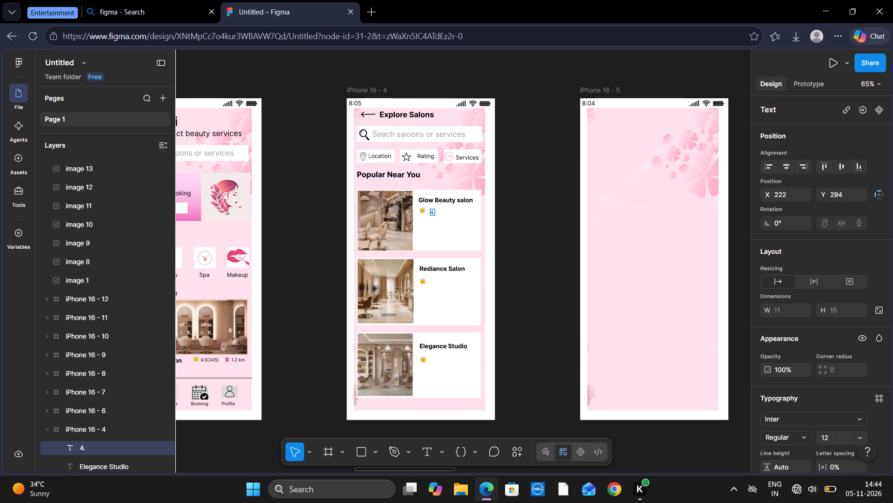
key(8)
key(BackSpace)
key(BackSpace)
key(BackSpace)
click(866, 433)
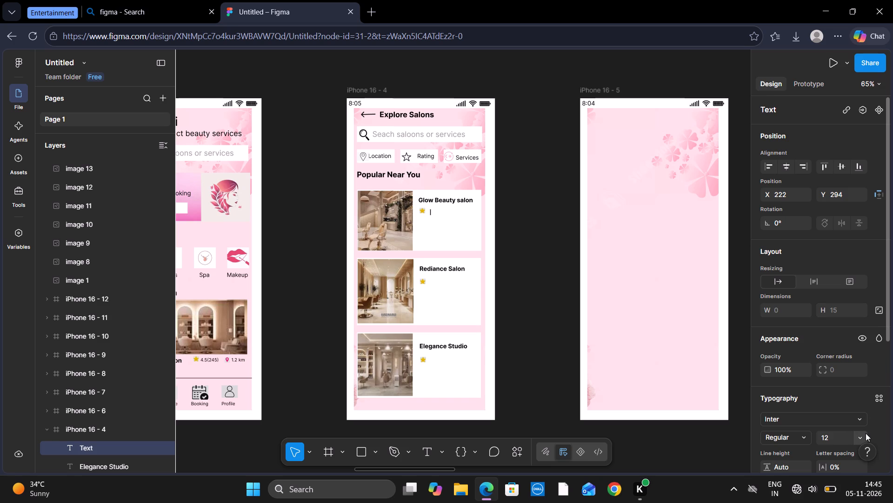
click(855, 284)
text(4.8)
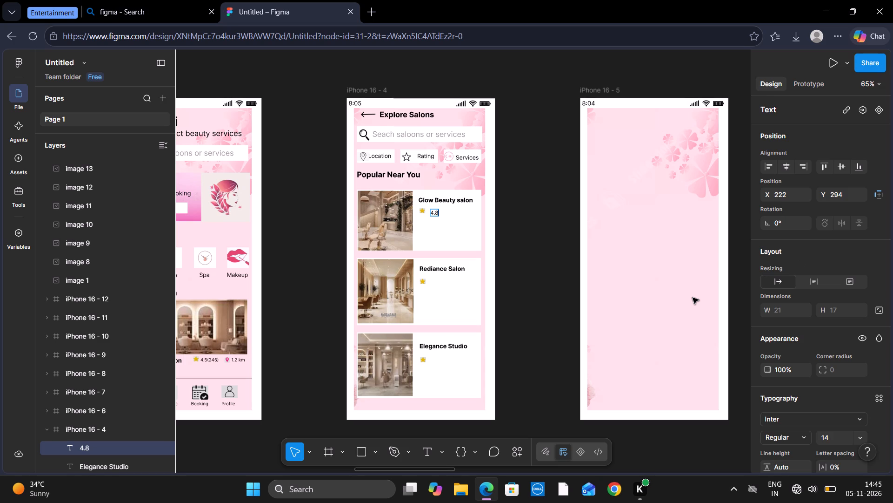
key(shift+parenleft)
text(245)
key(shift+parenright)
click(443, 220)
Move the 4.8(245) rating text close beside its star, to about X 213, Y 288.
click(440, 211)
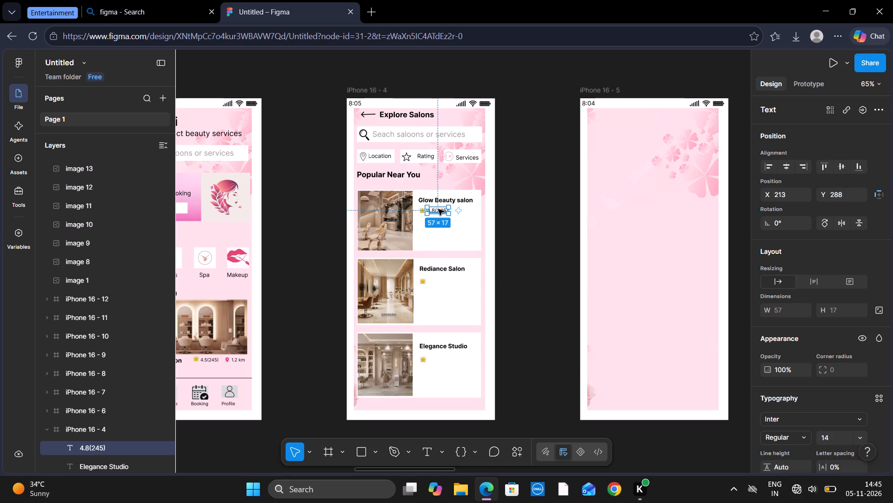
click(530, 321)
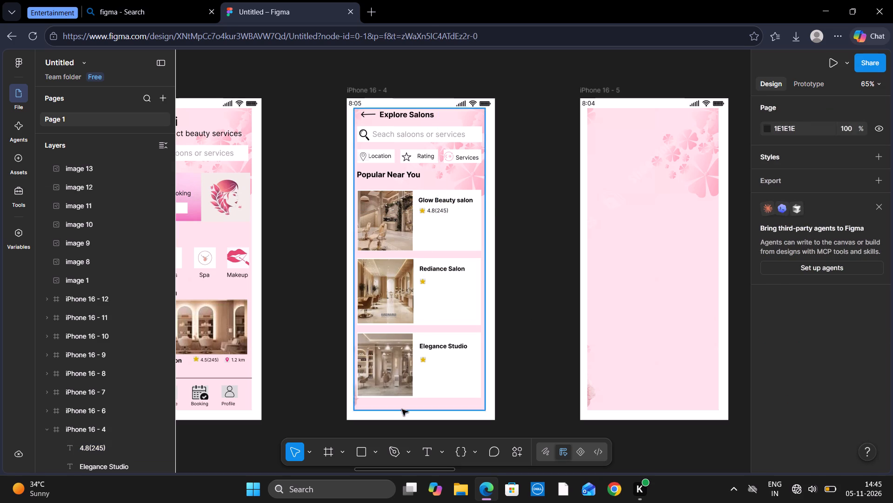
Add the rating text 4.6(189) beside the star under Rediance Salon.
click(414, 453)
click(421, 452)
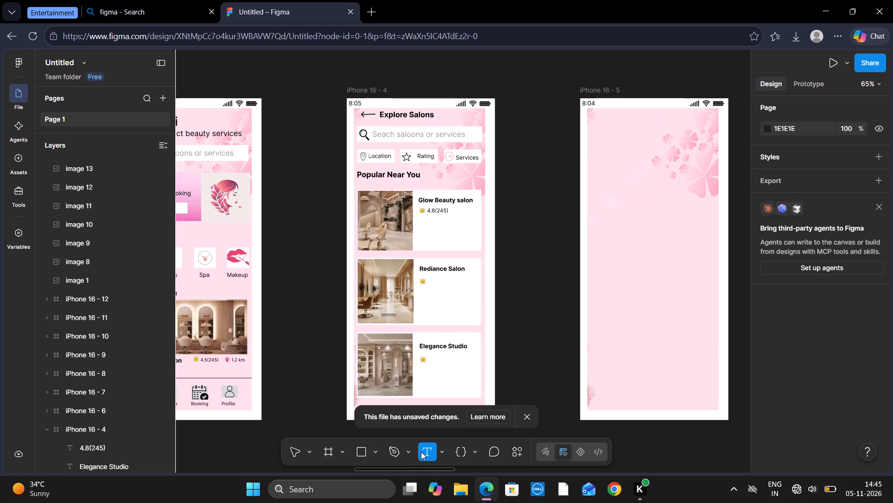
click(431, 279)
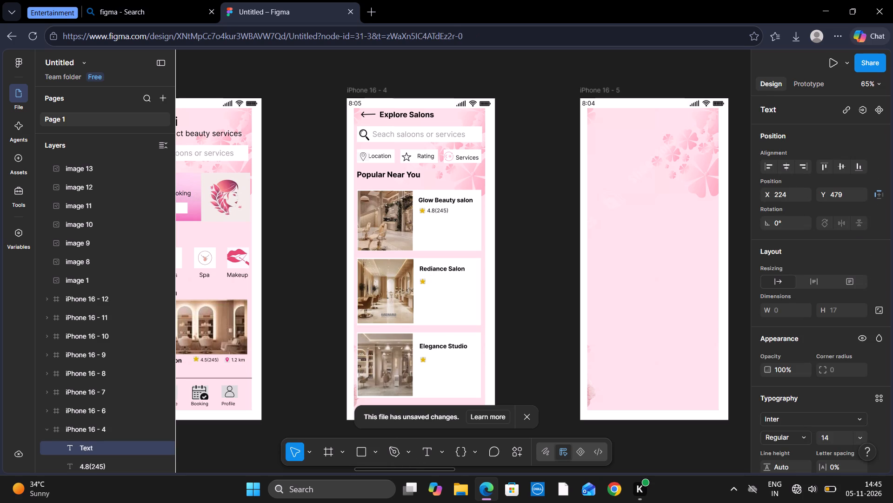
key(shift+dollar)
key(BackSpace)
text(4.6)
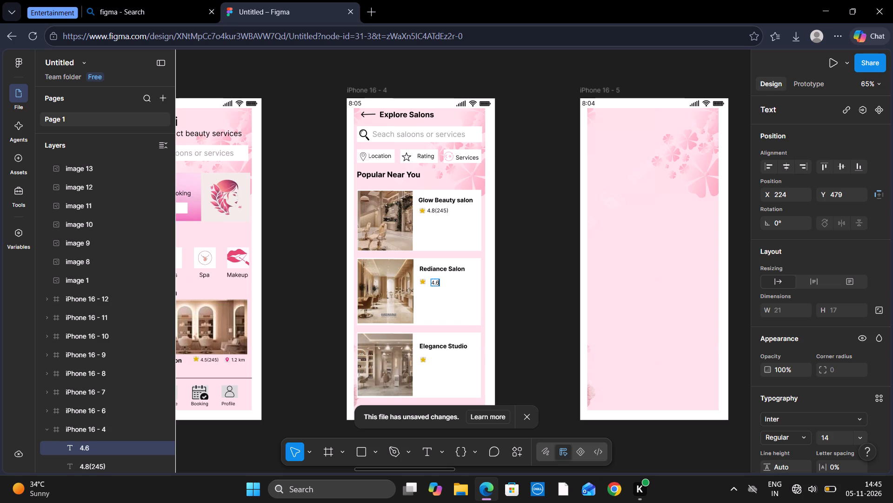
key(shift+parenleft)
key(1)
text(89)
key(shift+parenright)
click(457, 295)
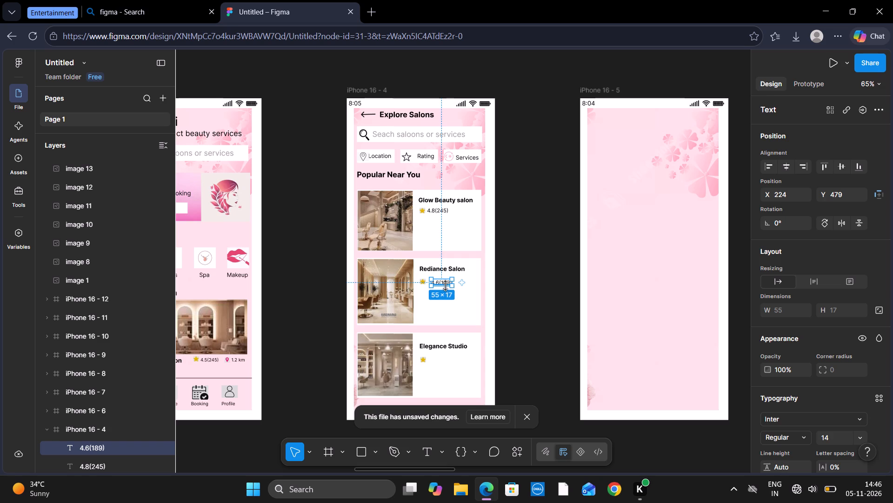
Move the 4.6(189) rating text close beside its star under Rediance Salon.
click(444, 284)
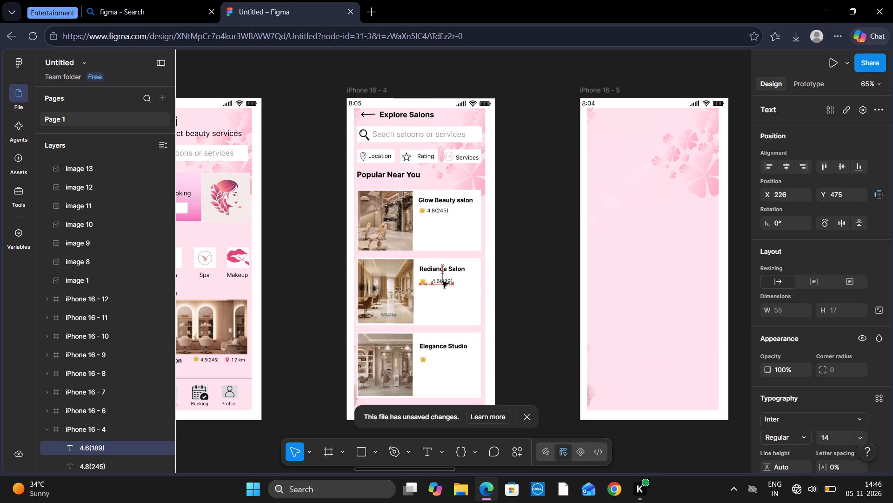
click(541, 322)
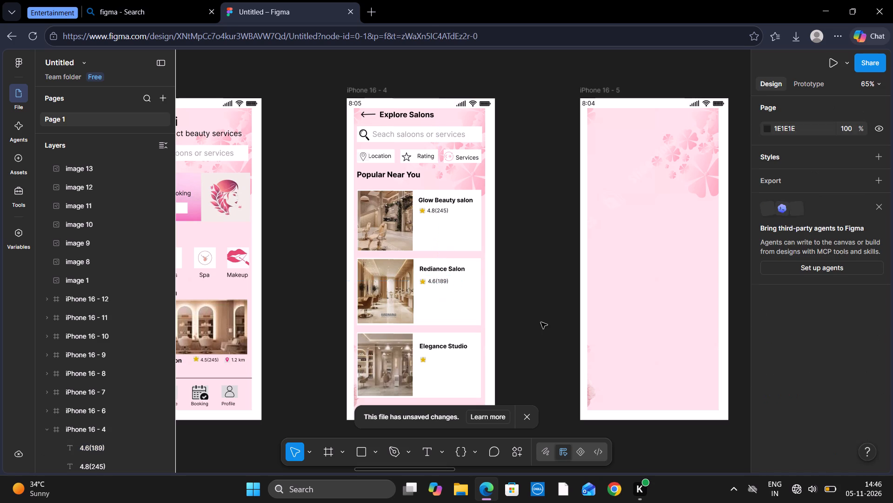
Add the rating text 4.7(210) beside the star under Elegance Studio in the iPhone 16 - 4 frame.
click(421, 450)
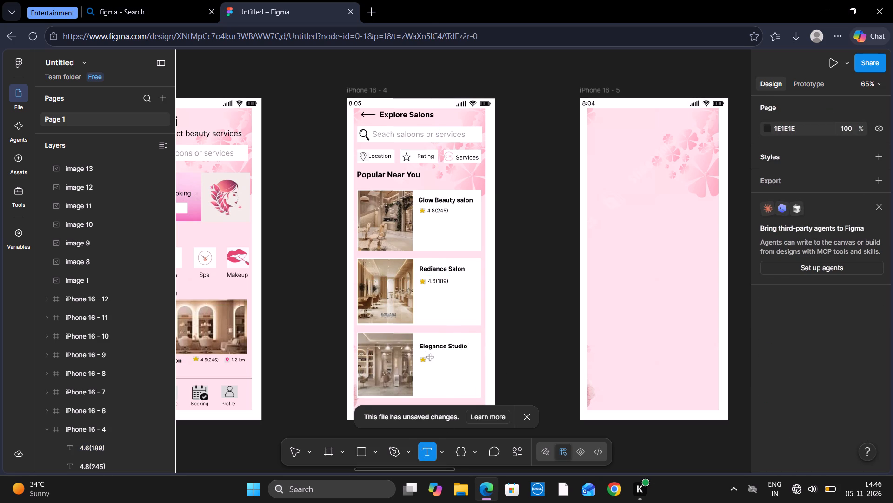
click(430, 357)
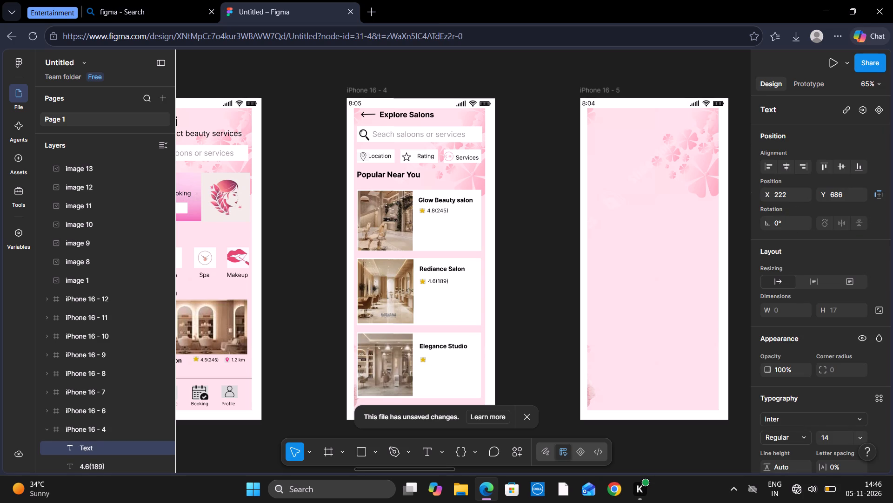
key(4)
text(.7)
key(shift+parenleft)
text(210)
key(shift+parenright)
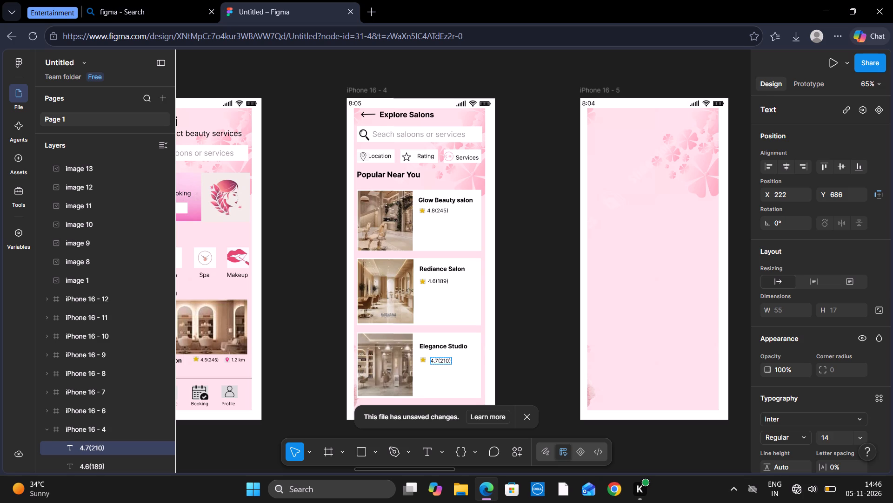
click(452, 381)
Move the 4.7(210) rating text close beside its star, to about X 216, Y 683.
click(445, 361)
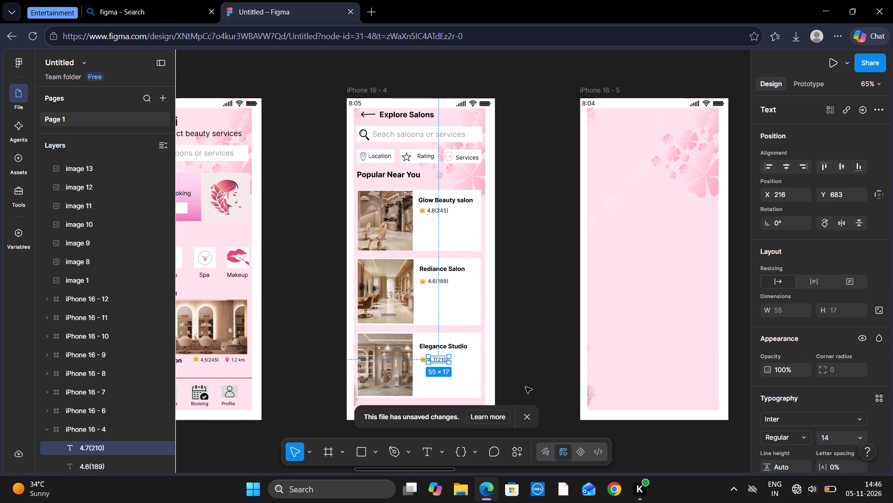
click(525, 410)
click(546, 335)
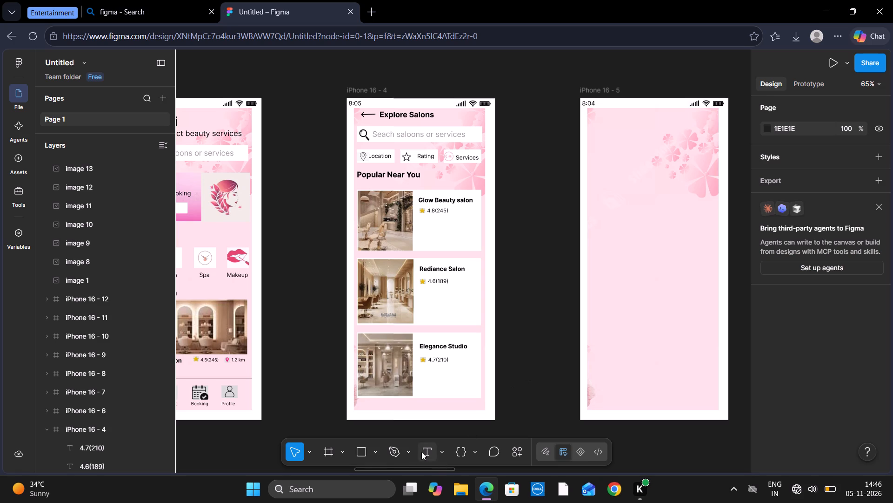
Copy the location pin from the iPhone 16 - 3 frame to beside Glow Beauty salon's 4.8(245) rating, at about X 282, Y 291.
scroll(330, 395, right, 1)
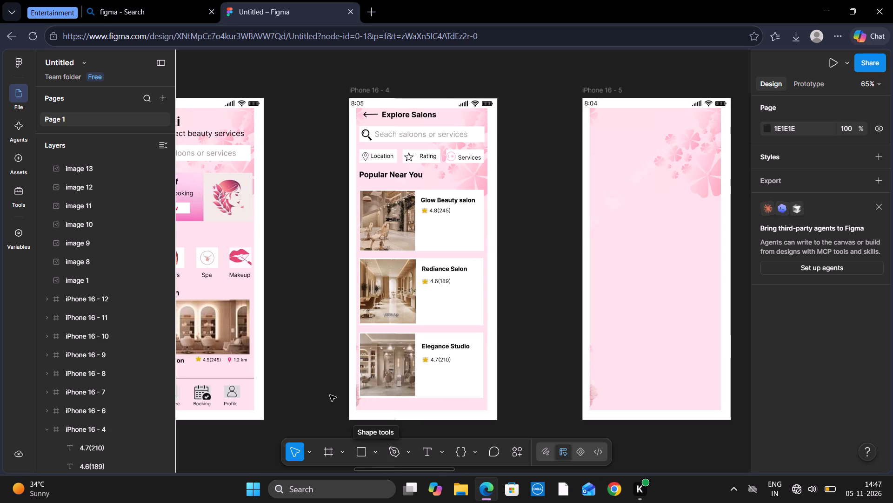
scroll(330, 395, right, 1)
click(407, 363)
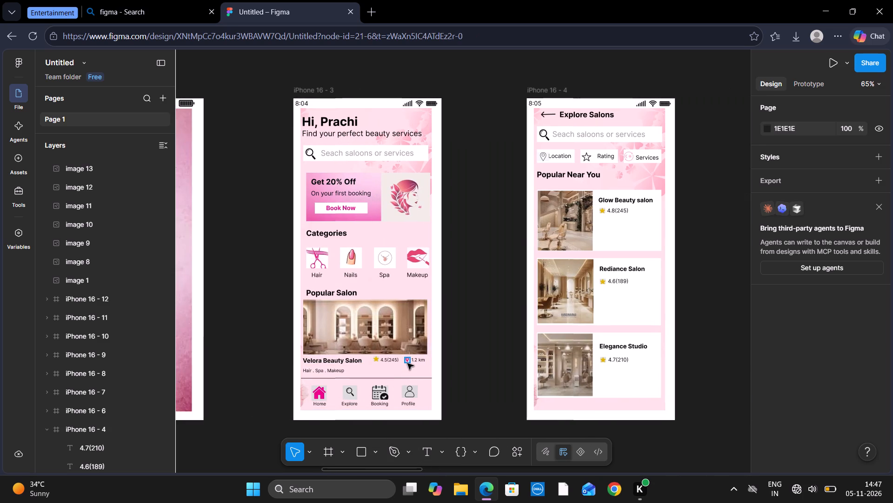
key(ctrl+c)
key(ctrl+v)
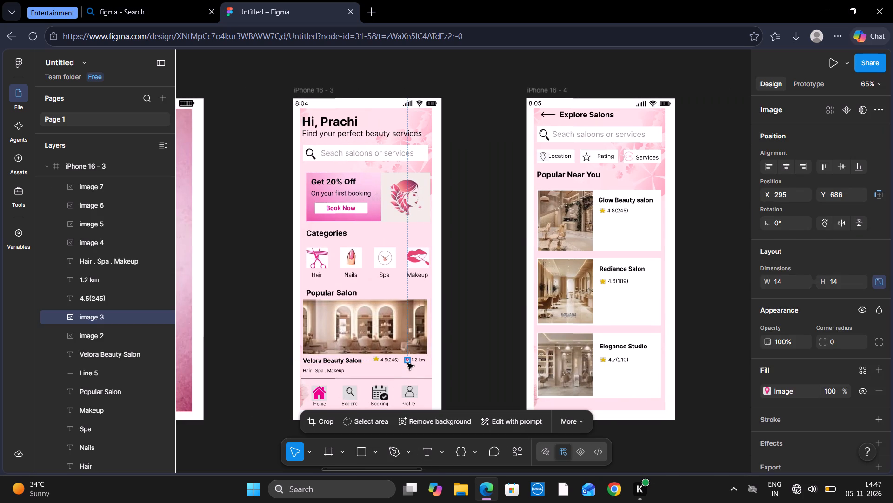
drag(407, 363, 617, 282)
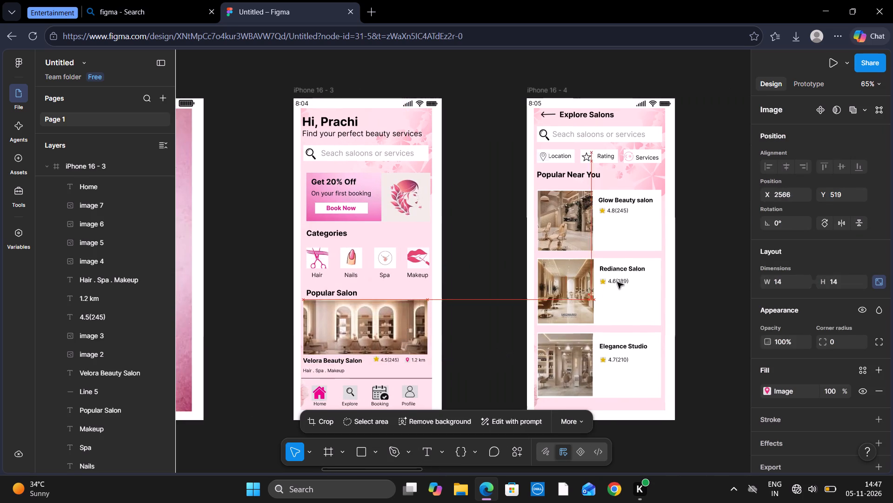
drag(617, 282, 635, 204)
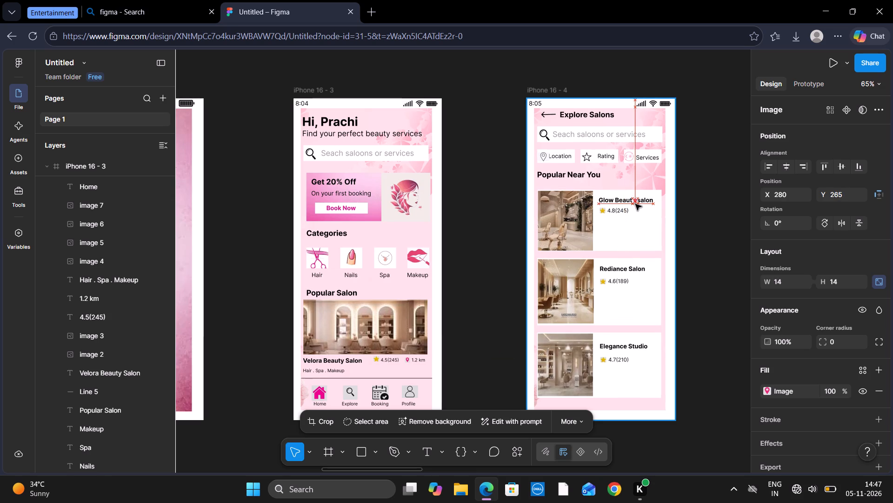
drag(635, 204, 636, 215)
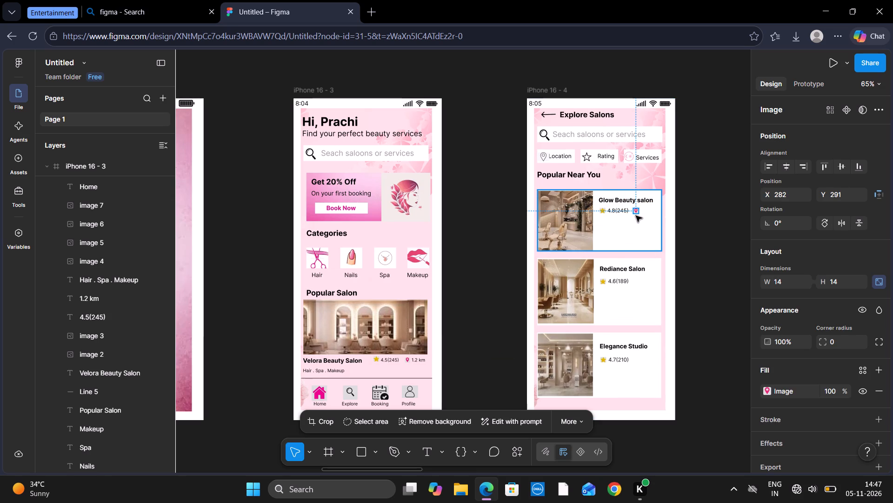
click(703, 235)
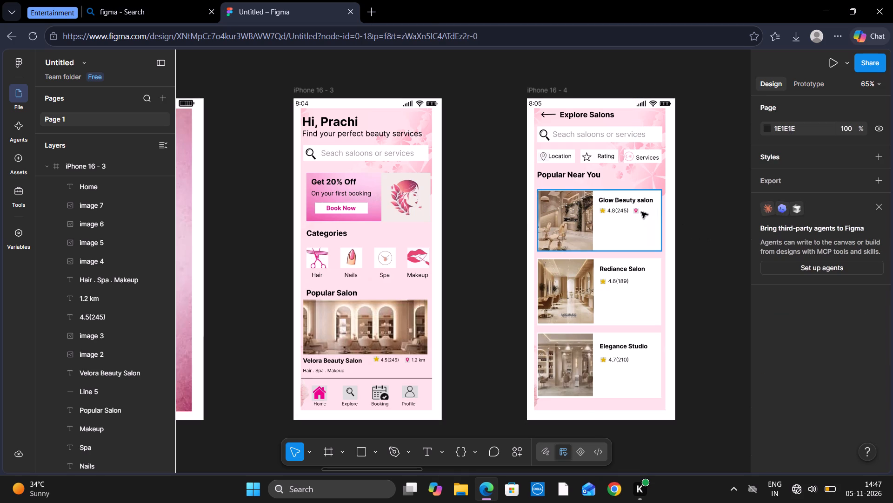
Duplicate Glow Beauty salon's location pin and place the copy beside Rediance Salon's 4.6(189) rating, at about X 282, Y 478.
click(635, 212)
key(ctrl+c)
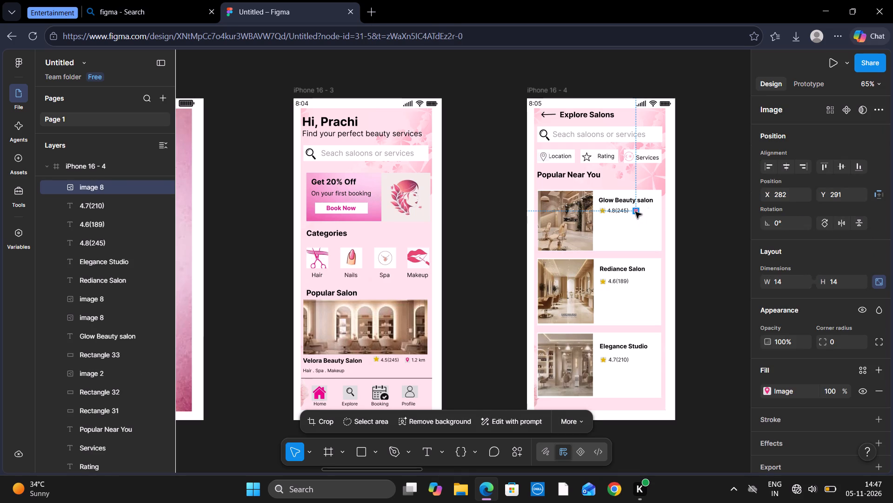
key(ctrl+v)
drag(635, 212, 641, 267)
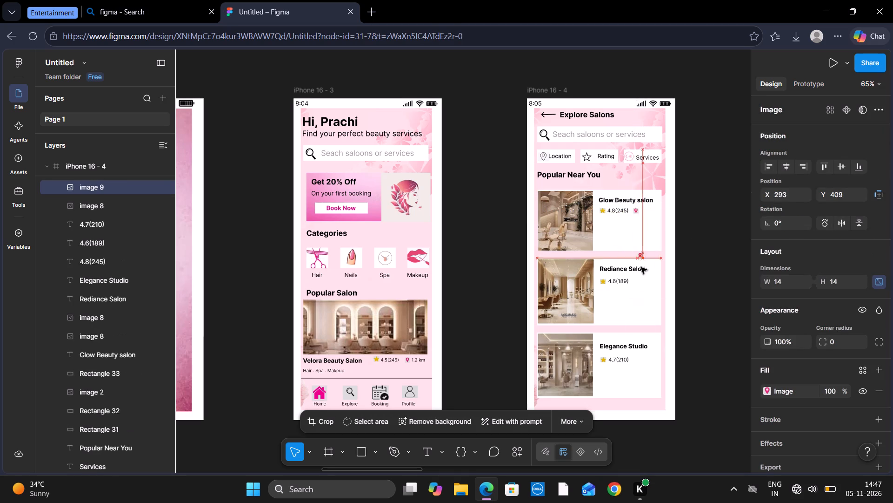
drag(641, 267, 636, 283)
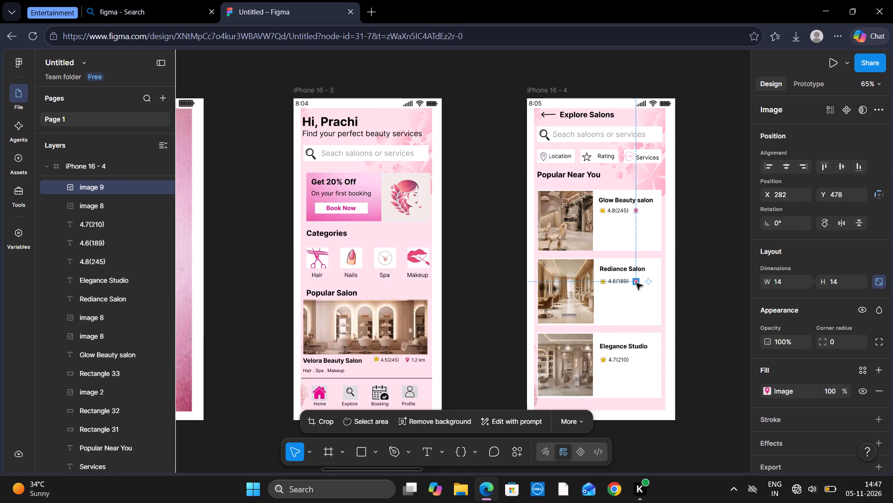
Place another pin copy beside the 4.7(210) rating at about X 280, Y 683, and nudge the Rediance pin to about X 280, Y 475.
key(ctrl+v)
click(636, 283)
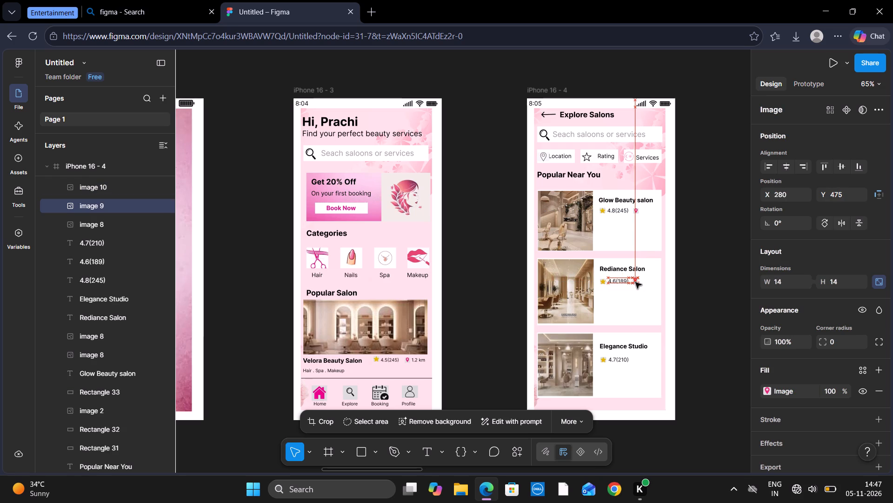
drag(636, 210, 638, 280)
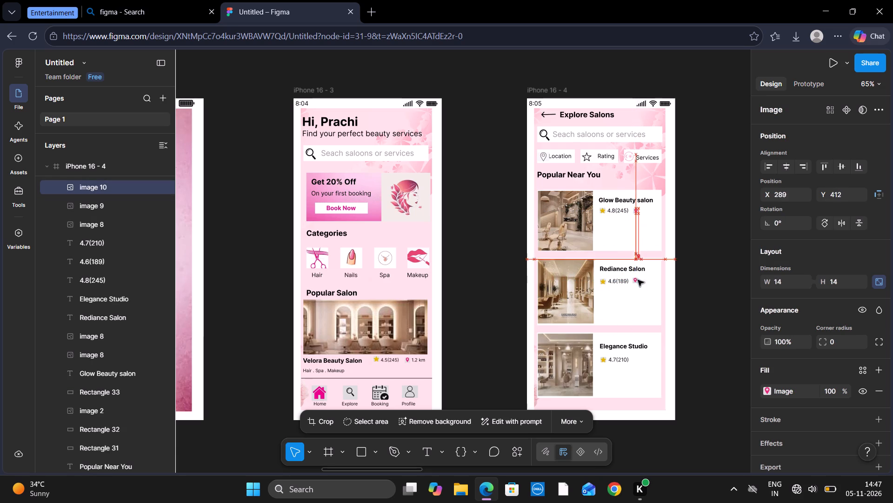
drag(638, 280, 636, 360)
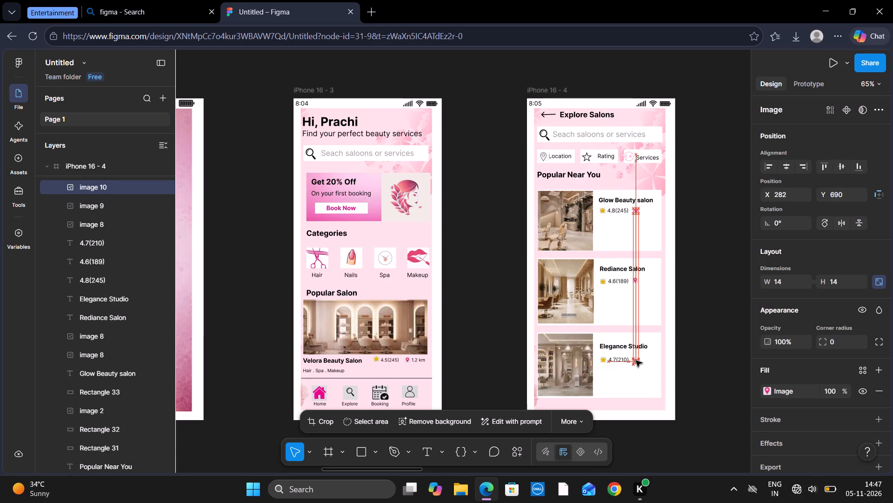
drag(636, 360, 636, 359)
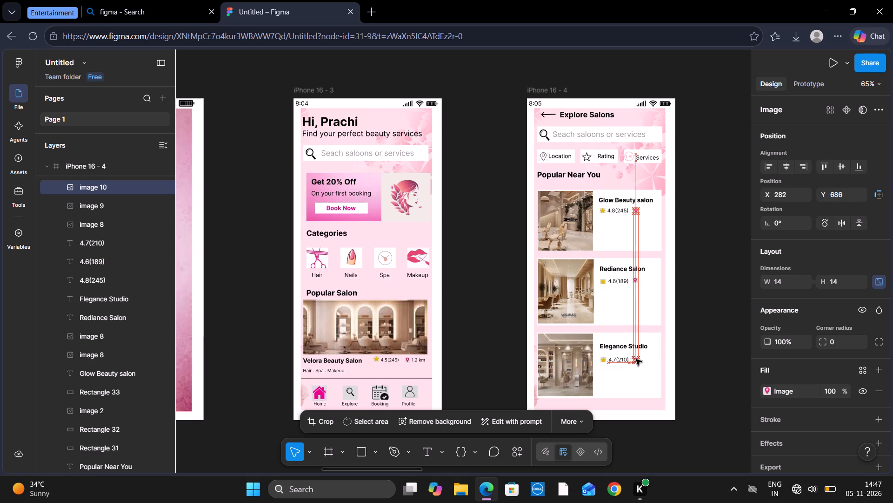
drag(636, 359, 634, 359)
click(634, 359)
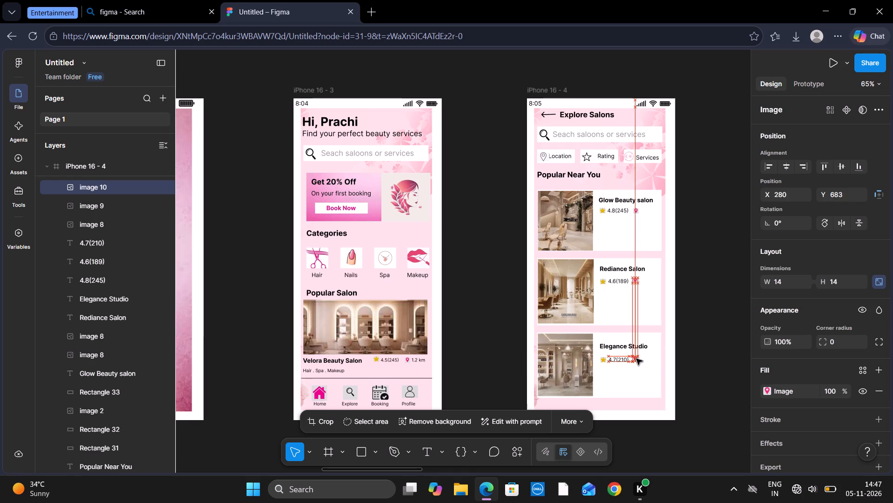
Nudge the location pin on the Glow Beauty salon card to about X 280, Y 291, in line with the other pins.
click(639, 209)
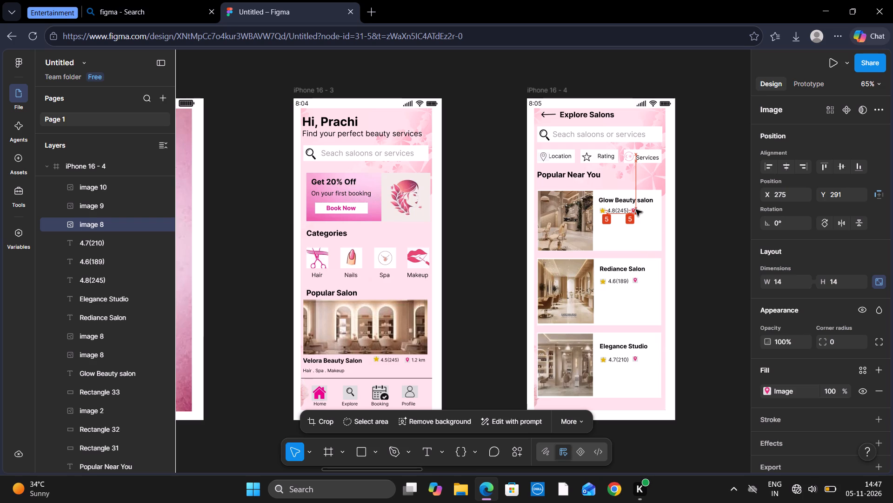
Deselect the location pin on the Glow Beauty salon card.
click(715, 233)
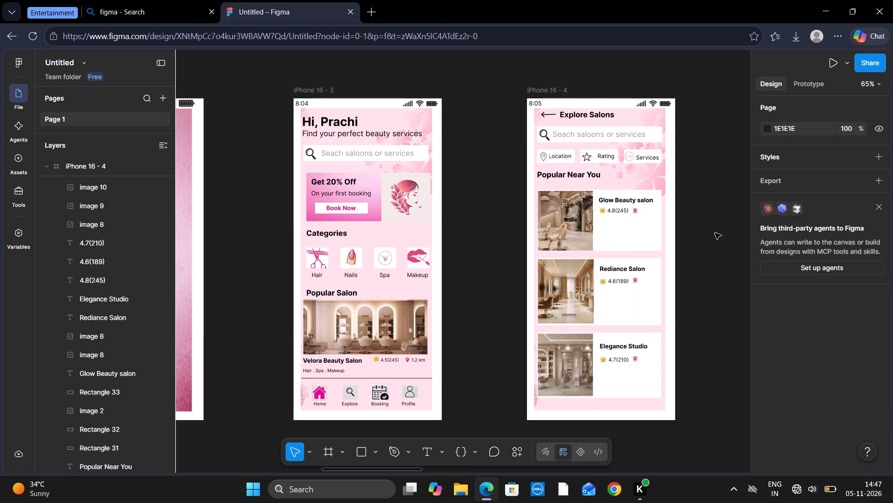
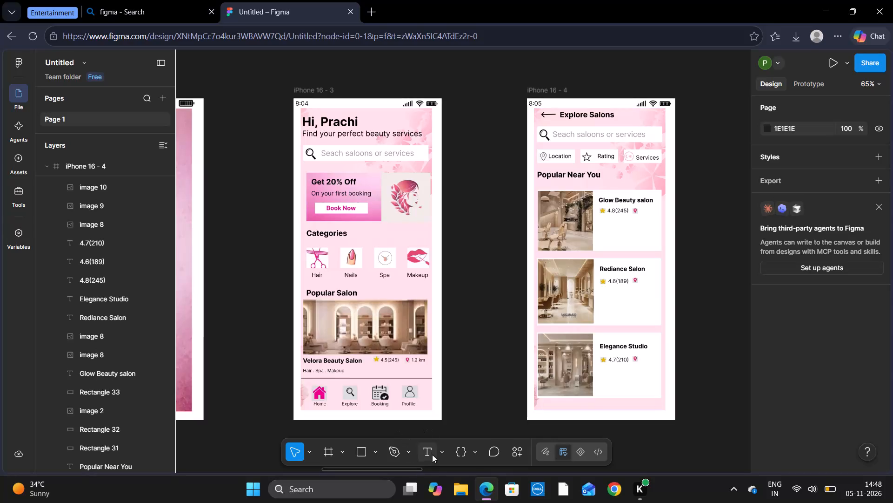
Add the text "1.2 km" beside the location pin on the Glow Beauty salon card, at about X 302, Y 296.
click(432, 455)
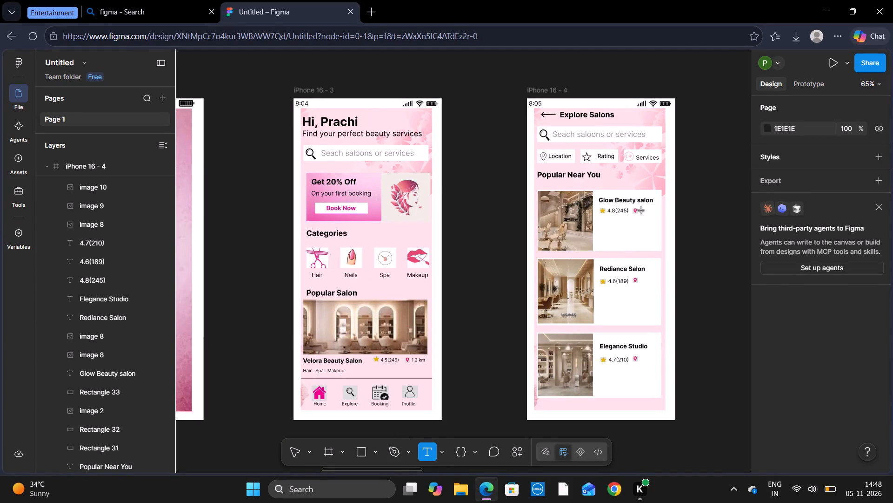
click(641, 210)
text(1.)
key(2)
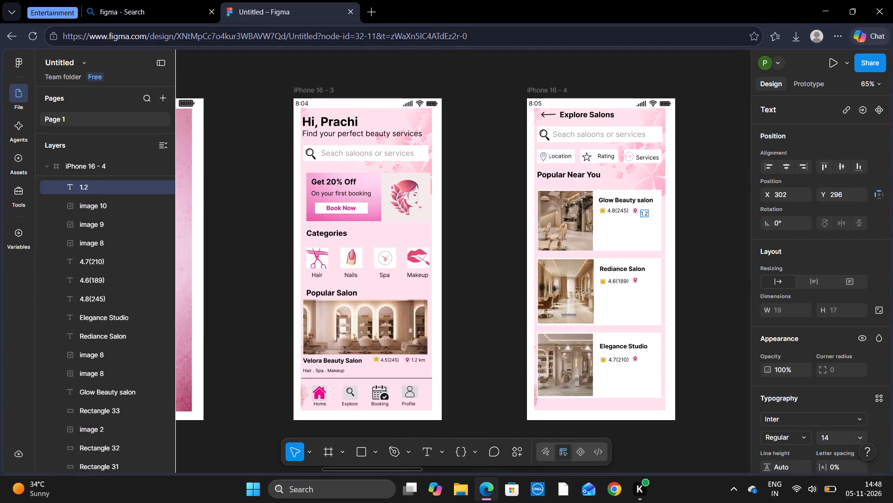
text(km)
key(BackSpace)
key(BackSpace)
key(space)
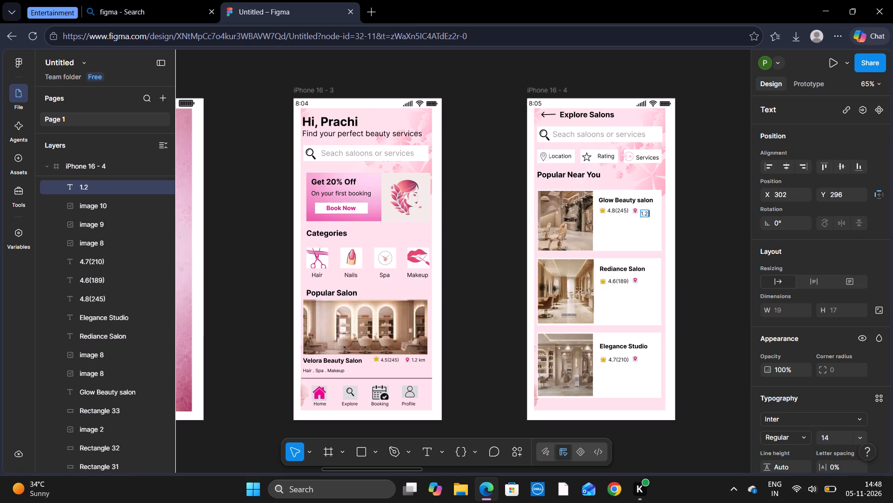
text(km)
click(657, 227)
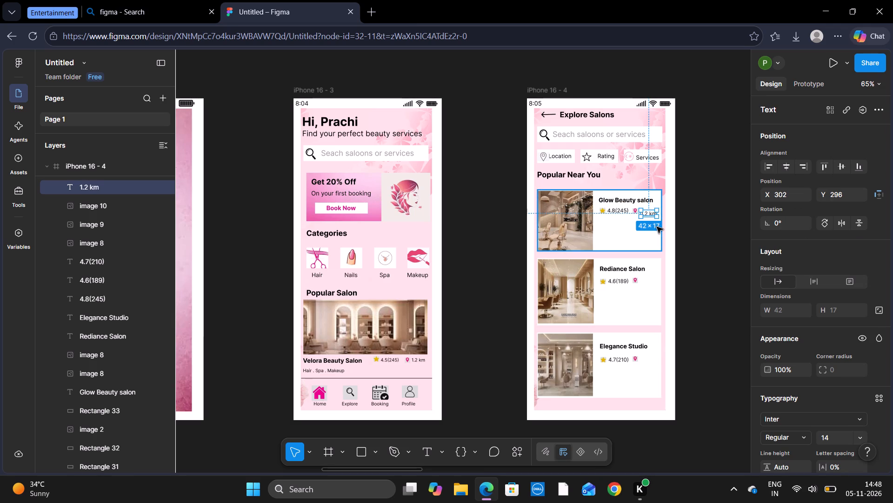
Move the 1.2 km text in line with Glow Beauty salon's rating and location pin, at about X 302, Y 287.
click(652, 214)
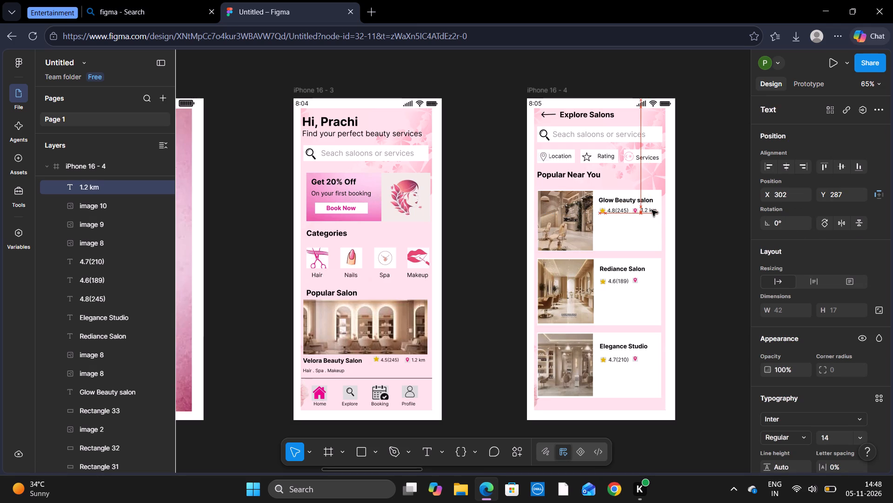
click(739, 229)
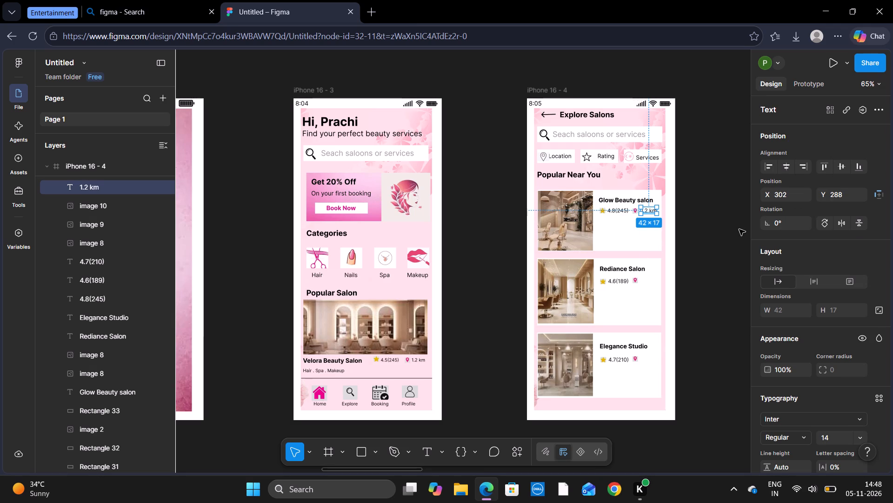
Add the text "1.8 km" beside Rediance Salon's location pin, at about X 302, Y 475.
click(420, 453)
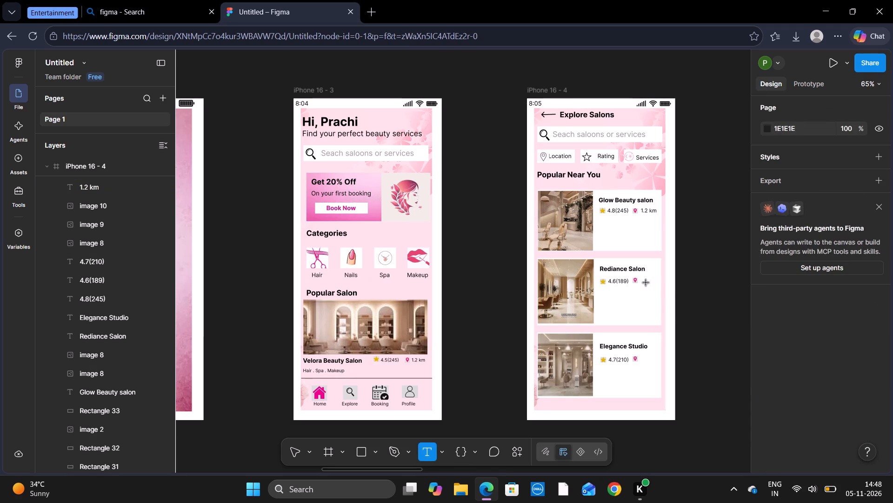
click(646, 283)
text(1.)
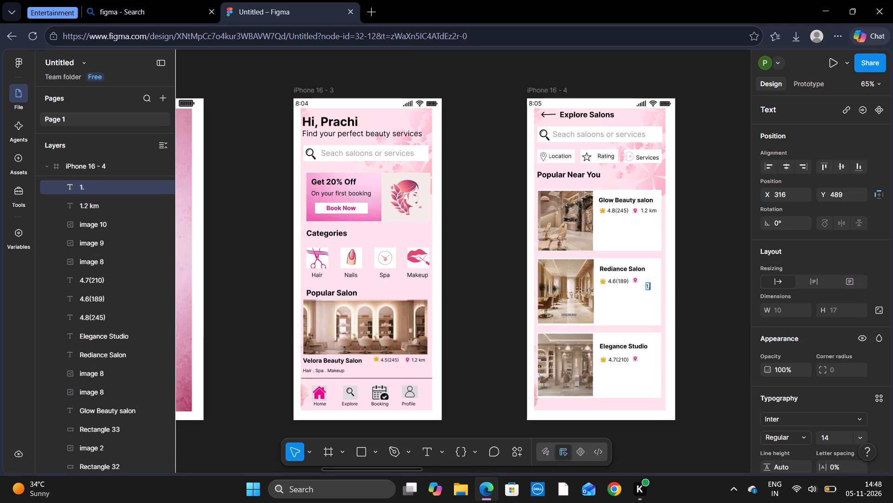
text(8 km)
click(656, 311)
drag(655, 285, 654, 285)
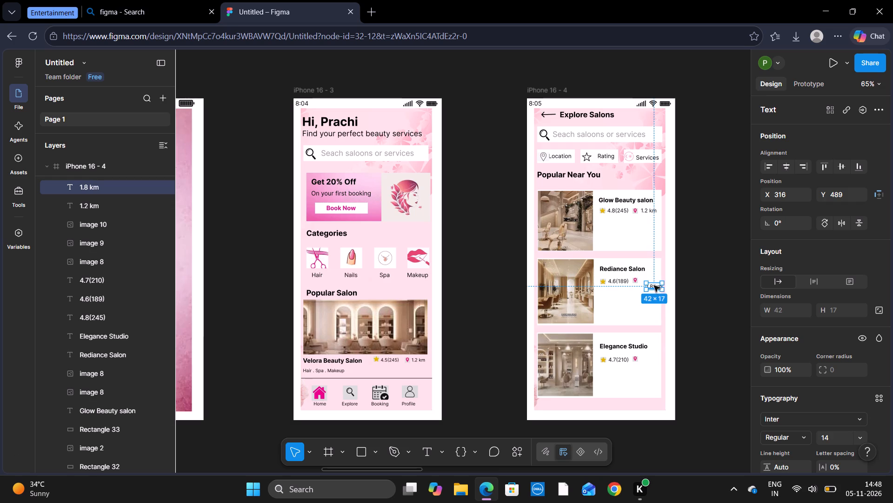
drag(654, 285, 648, 278)
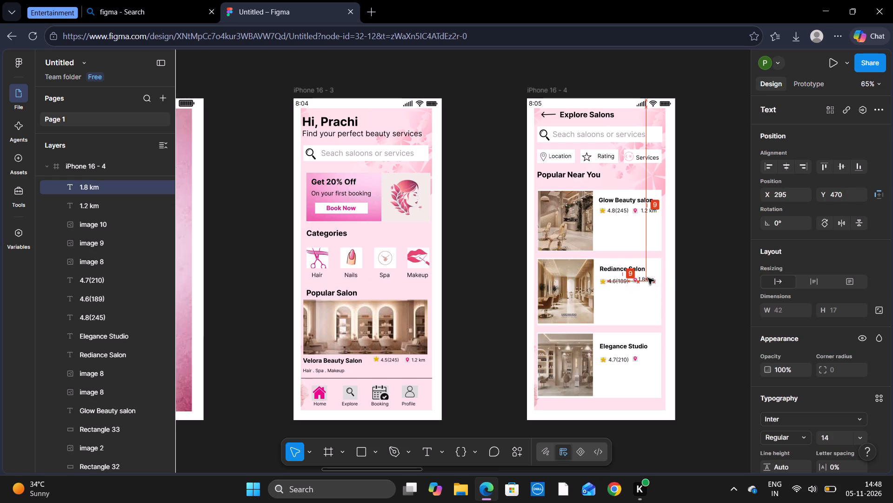
drag(648, 278, 650, 281)
click(650, 281)
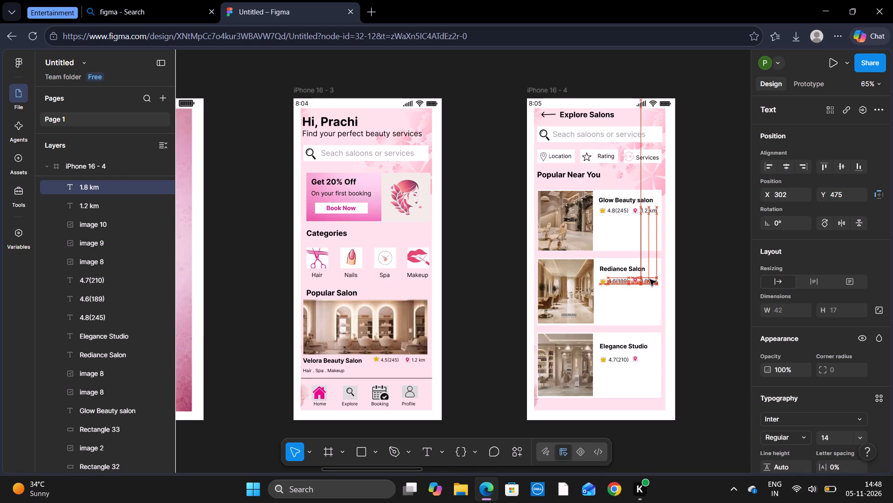
click(699, 273)
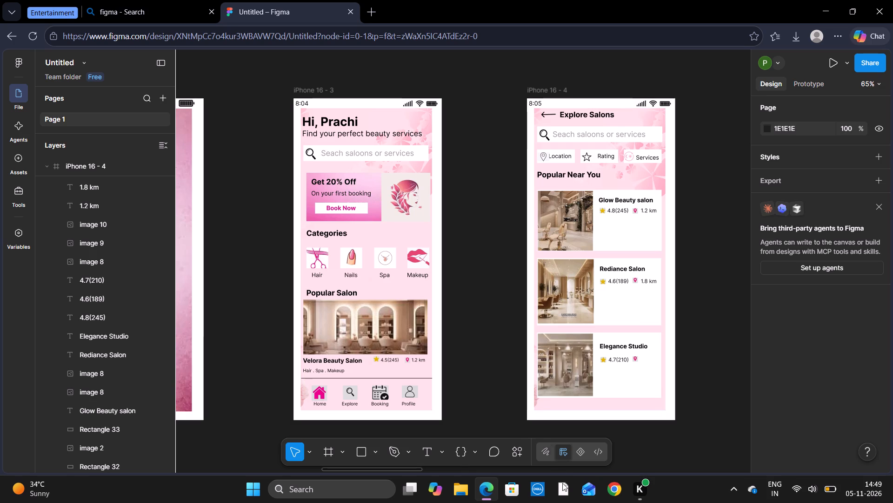
Add the text "2.1 km" beside Elegance Studio's location pin, at about X 303, Y 681.
click(422, 447)
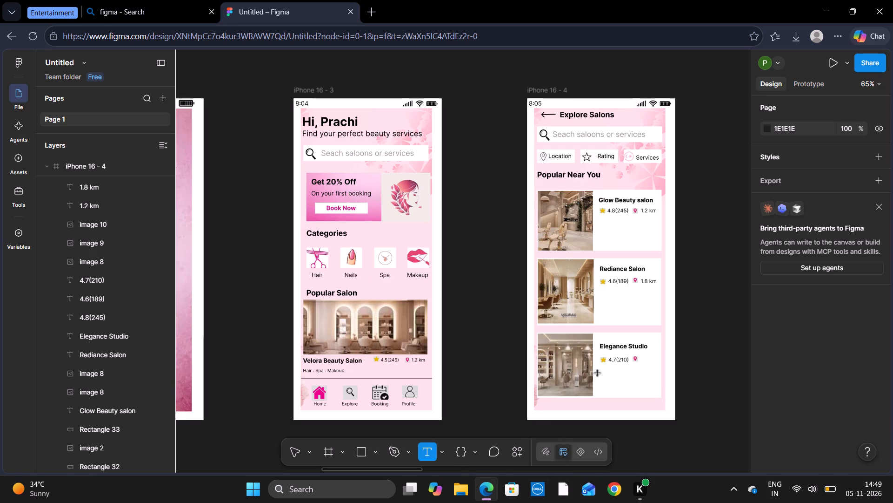
click(607, 374)
text(2.1 l)
key(BackSpace)
text(km)
click(620, 383)
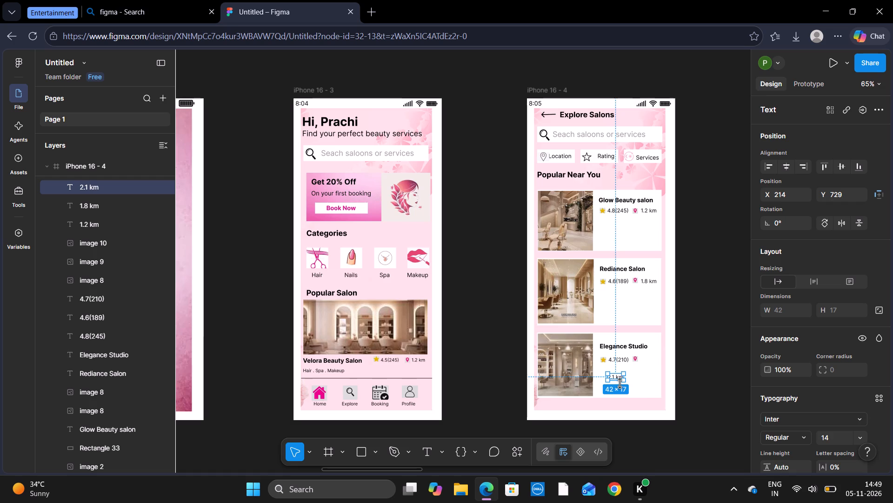
drag(618, 376, 652, 359)
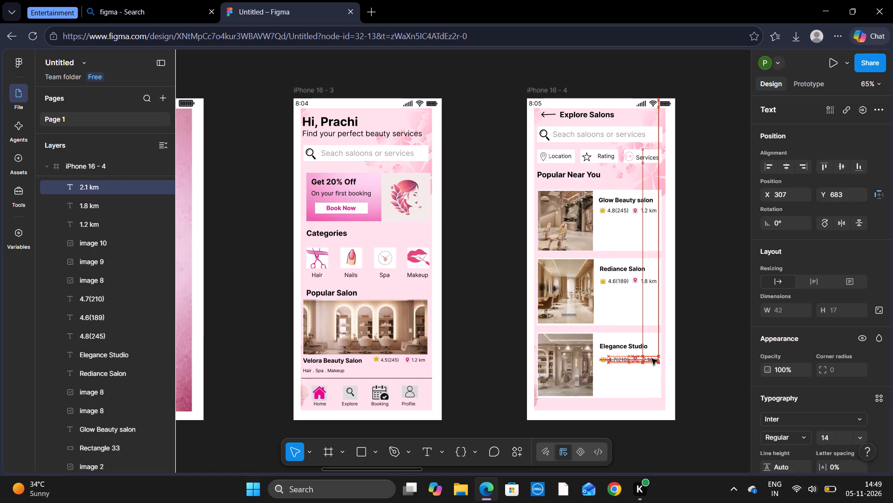
drag(652, 359, 650, 359)
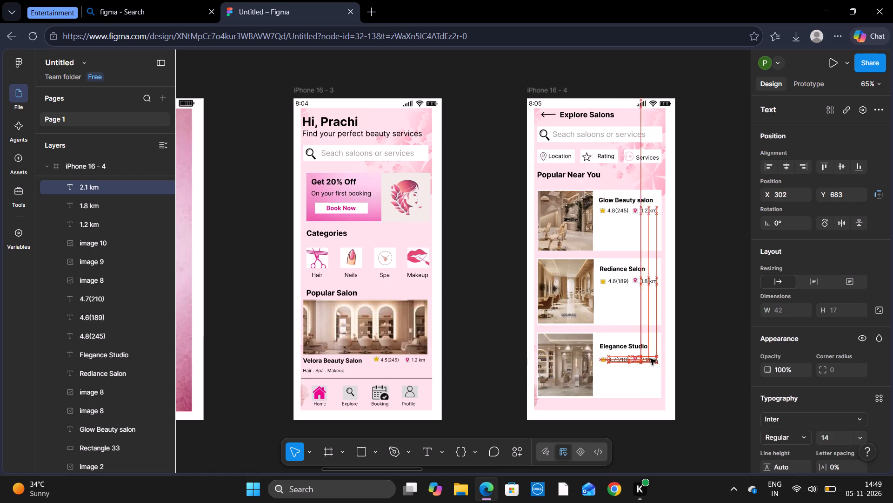
drag(650, 359, 653, 359)
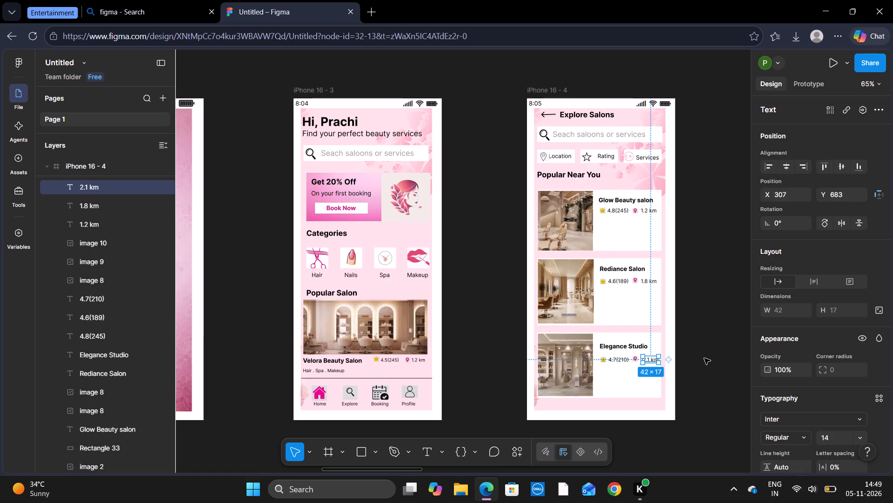
click(705, 358)
click(655, 359)
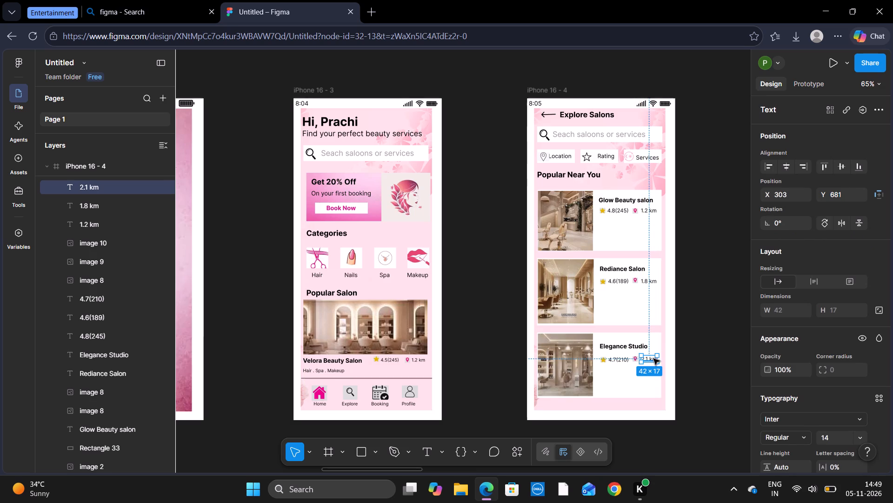
click(708, 354)
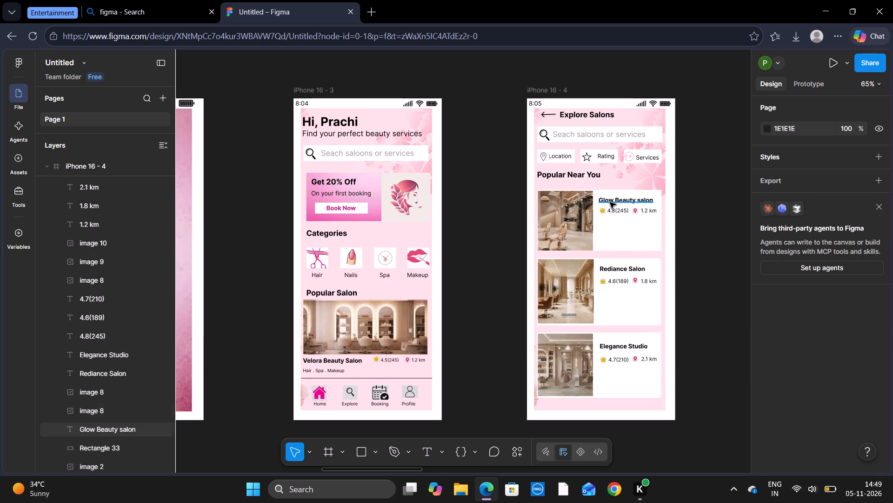
Change the first salon card's title from Glow Beauty salon to "Velora Beauty salon".
click(611, 197)
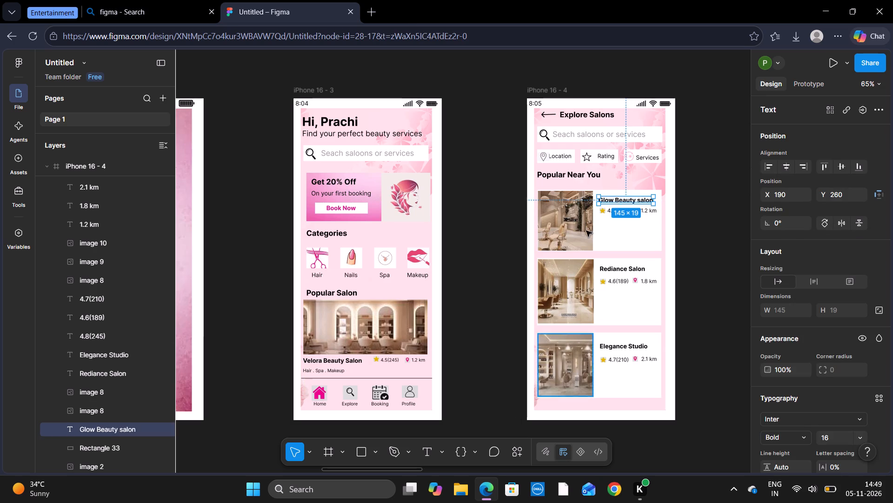
click(431, 448)
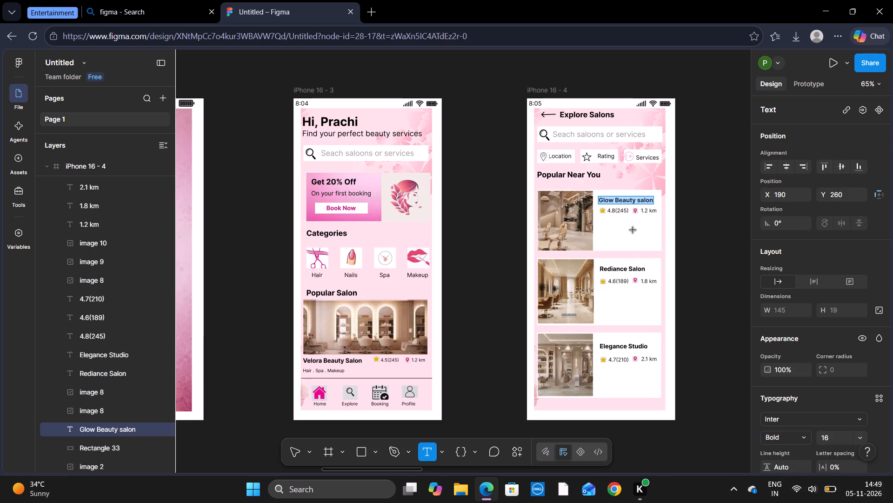
click(613, 200)
key(BackSpace)
key(BackSpace)
key(BackSpace)
key(BackSpace)
key(BackSpace)
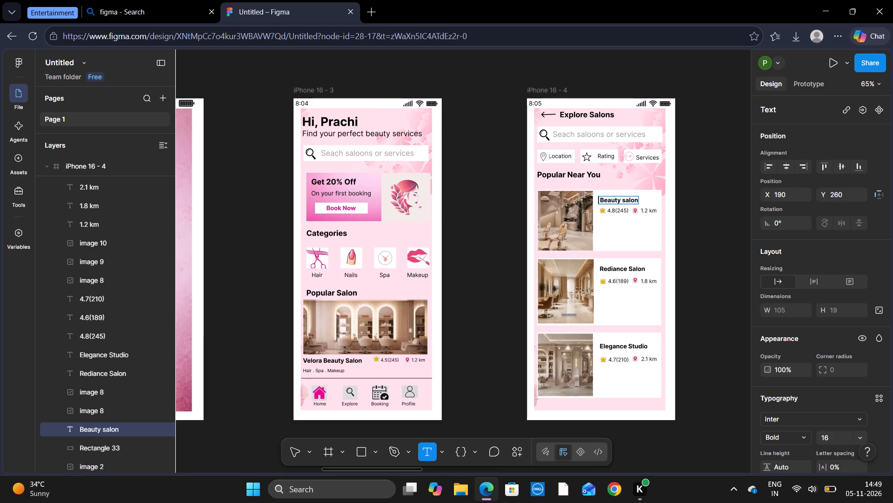
key(shift+v)
text(elora)
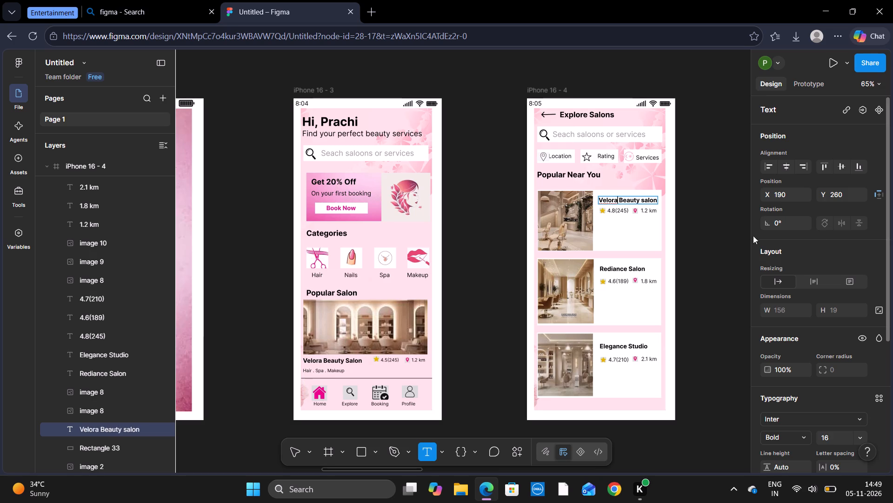
click(698, 245)
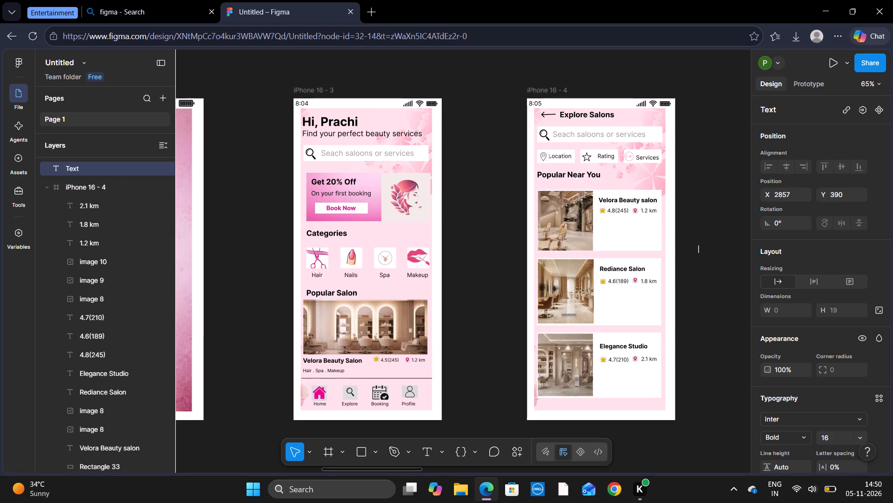
Draw a rectangle about 127 × 38 near the bottom of the Velora Beauty salon card, at about X 208, Y 355.
click(356, 454)
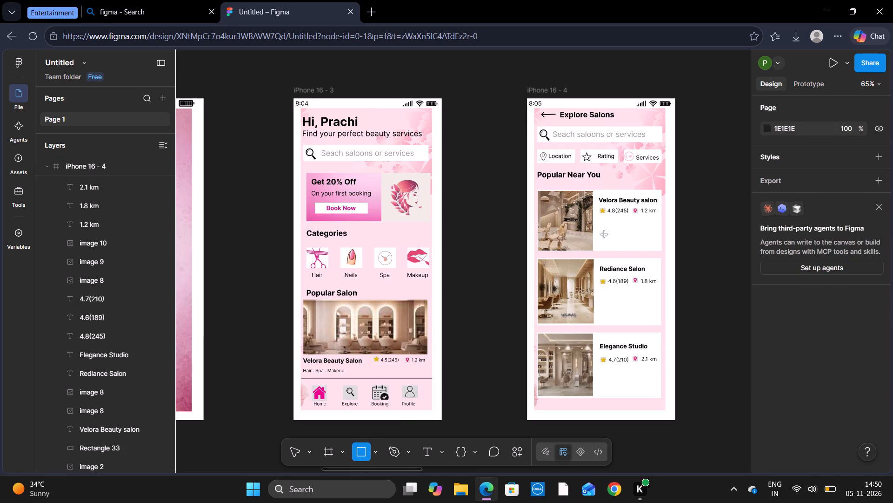
drag(603, 234, 658, 246)
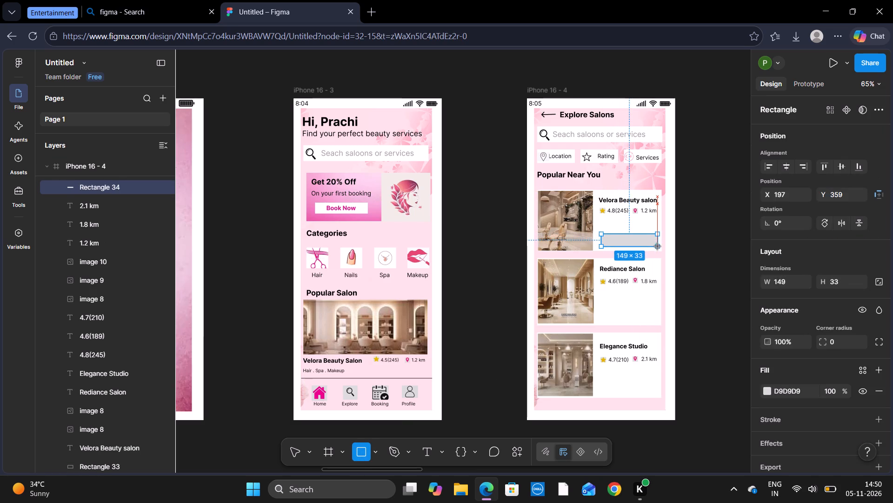
drag(658, 246, 653, 247)
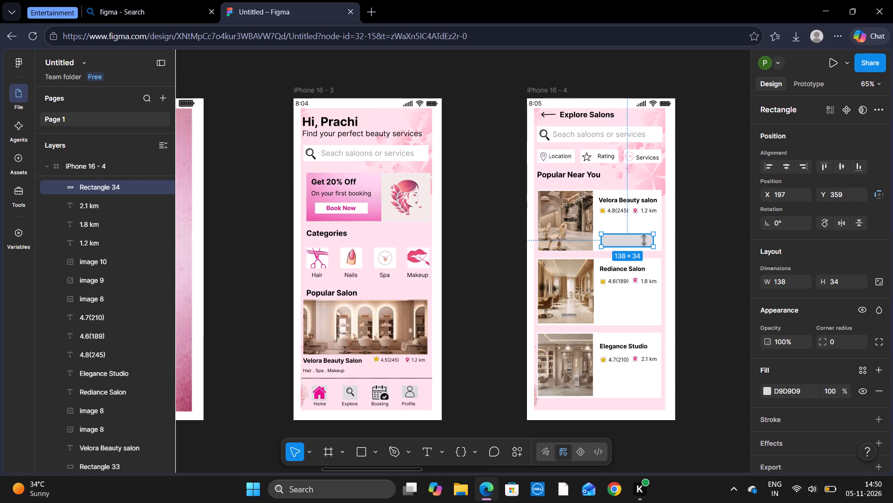
drag(599, 239, 604, 240)
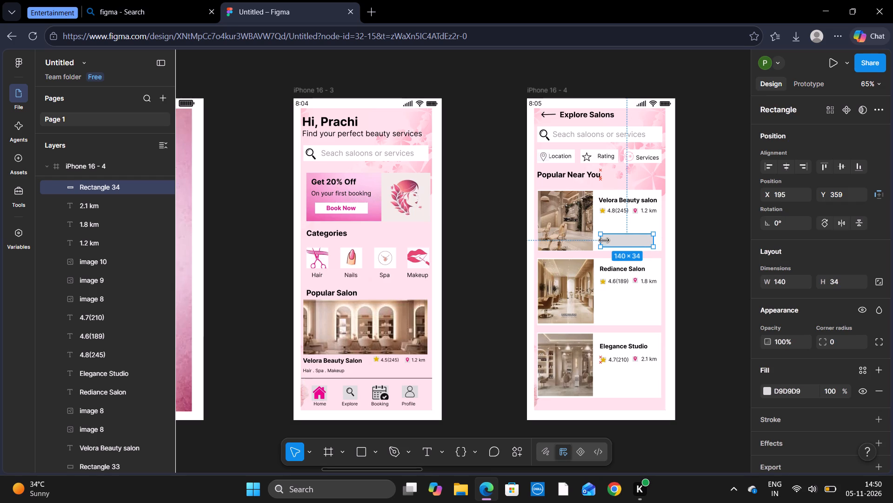
drag(604, 240, 604, 240)
click(604, 240)
click(623, 233)
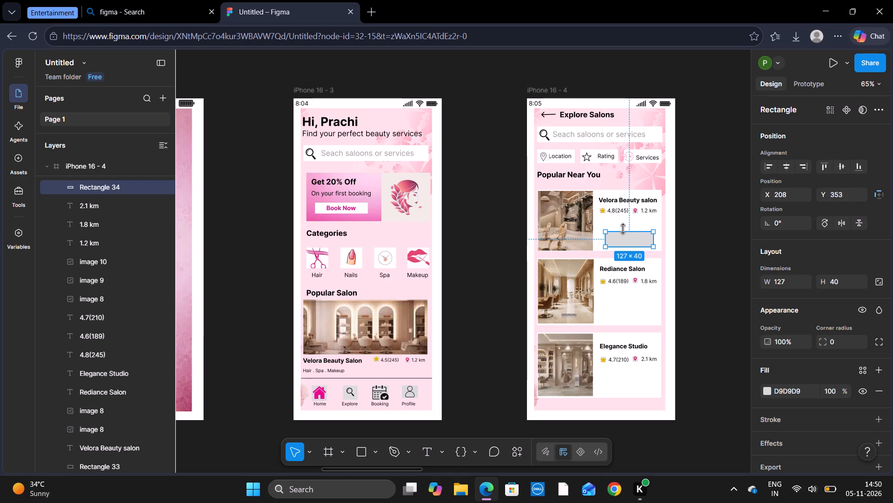
drag(623, 228, 623, 231)
drag(623, 231, 624, 232)
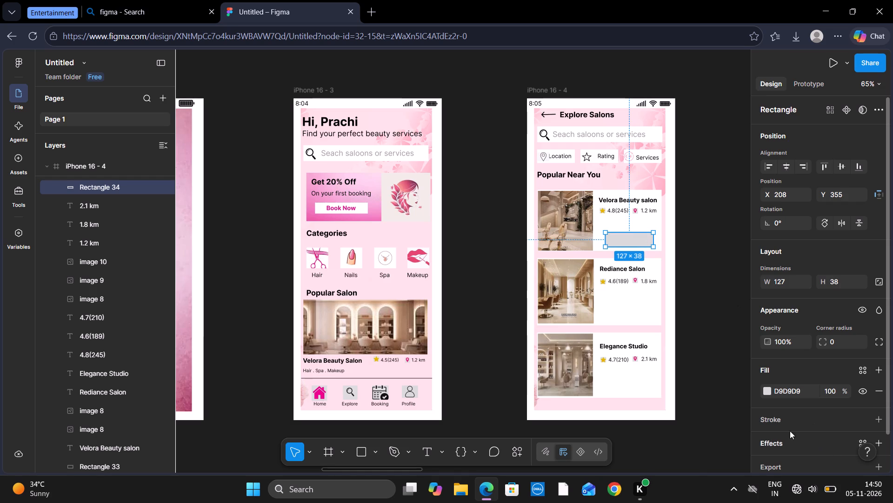
Set the fill of the rectangle on the Velora Beauty salon card to light pink E7BFD9.
click(768, 387)
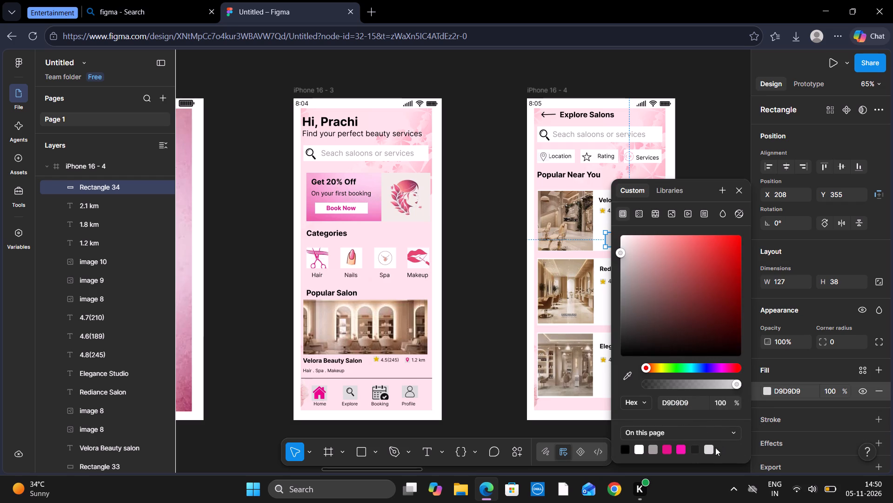
click(733, 353)
click(727, 369)
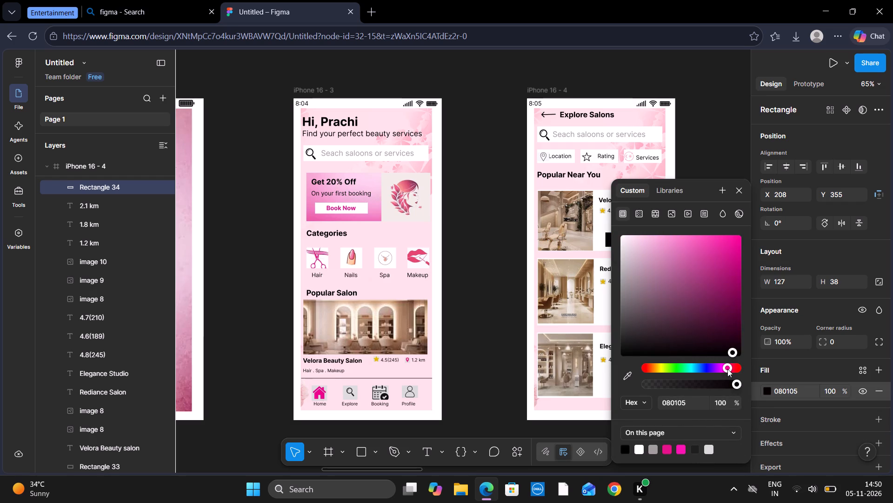
click(723, 367)
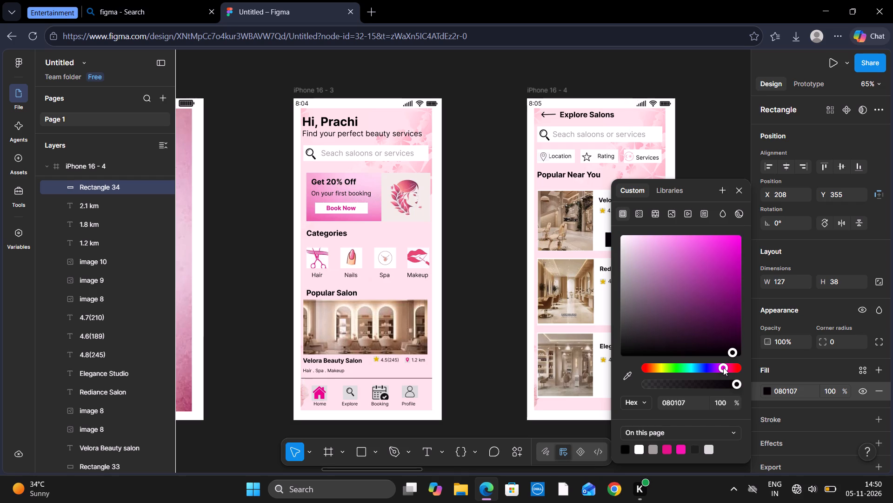
click(727, 365)
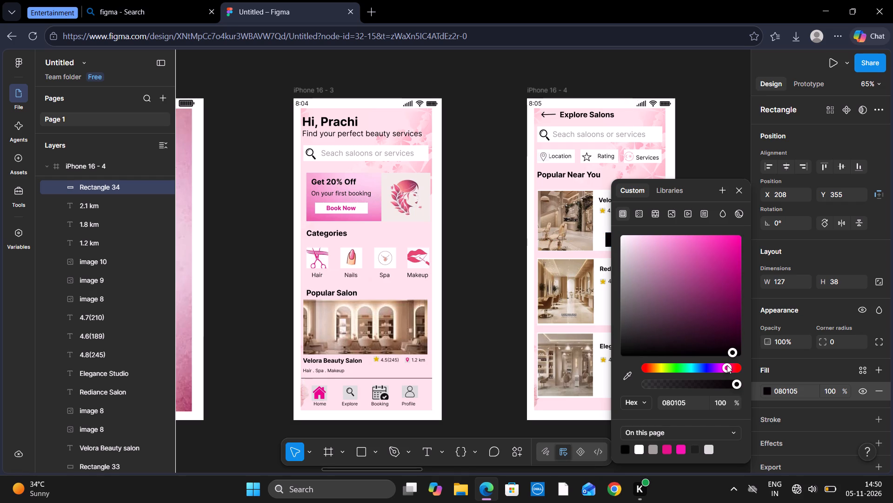
click(665, 249)
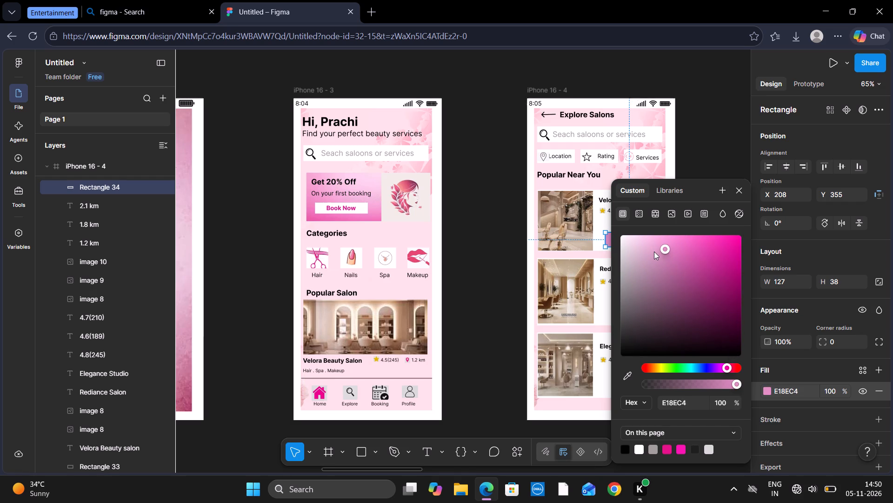
click(656, 249)
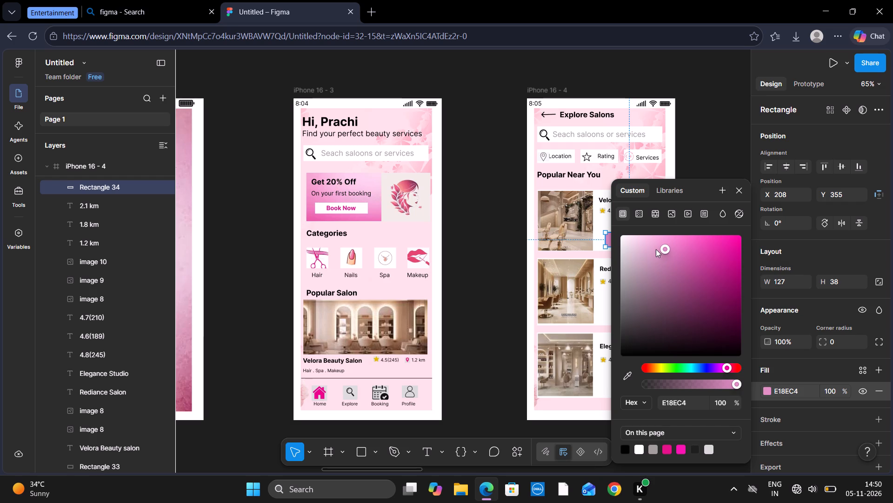
click(641, 246)
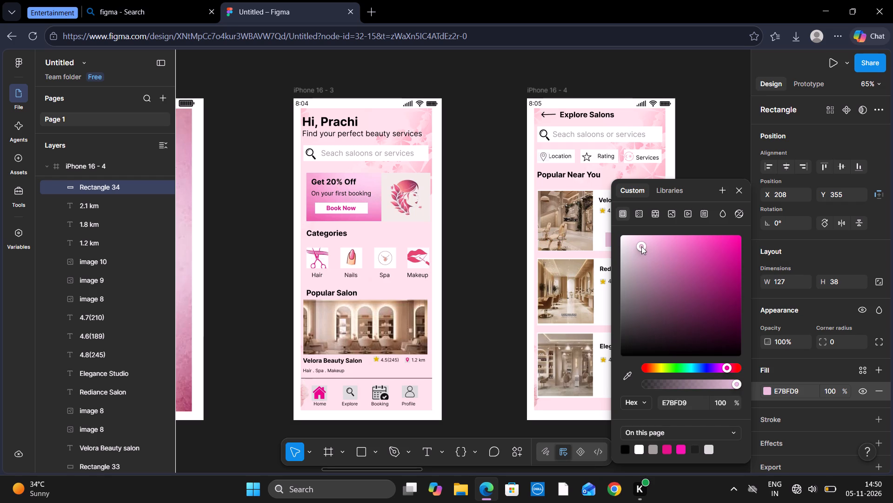
click(738, 185)
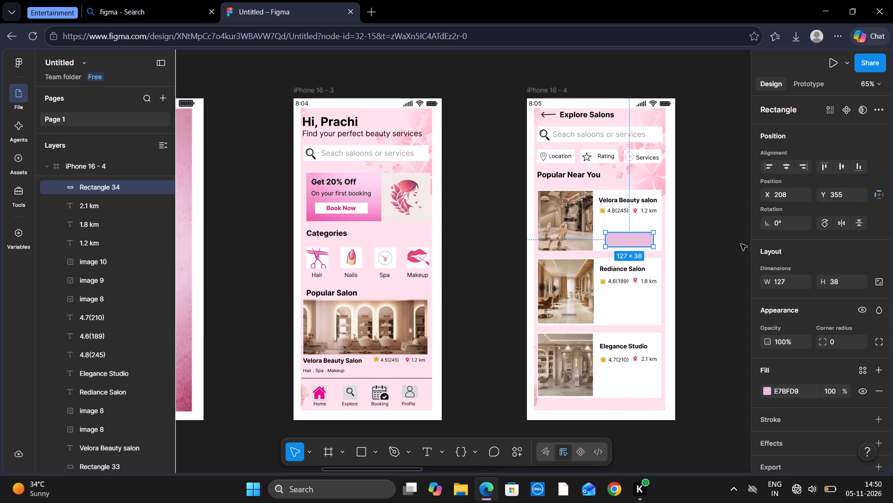
click(690, 277)
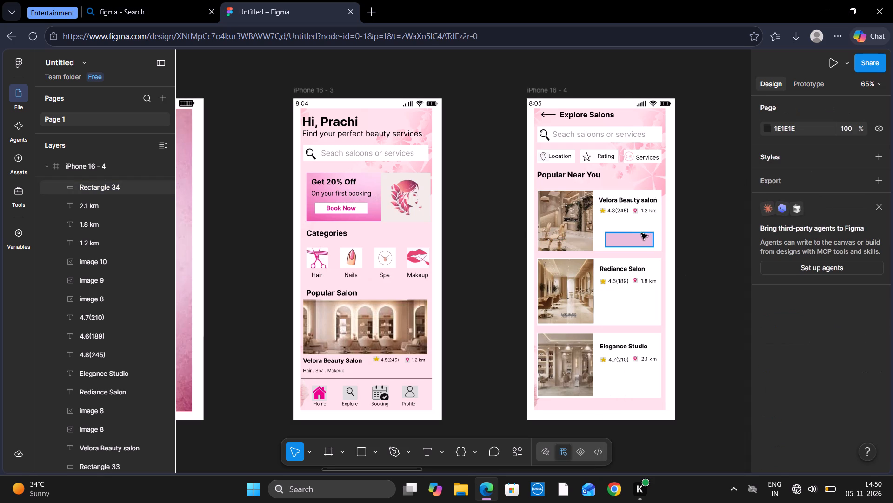
Copy the pink rectangle onto the lower part of the Rediance Salon card, at about X 206, Y 549.
click(639, 238)
key(ctrl+c)
key(ctrl+v)
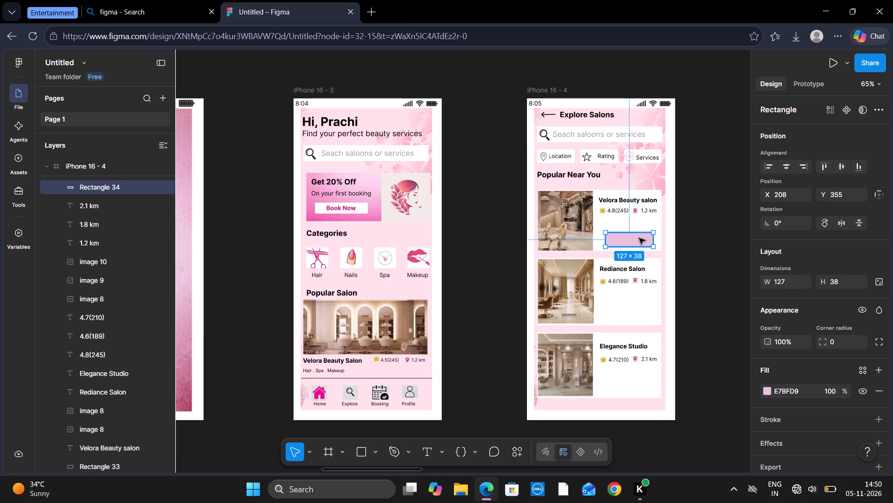
drag(639, 238, 635, 302)
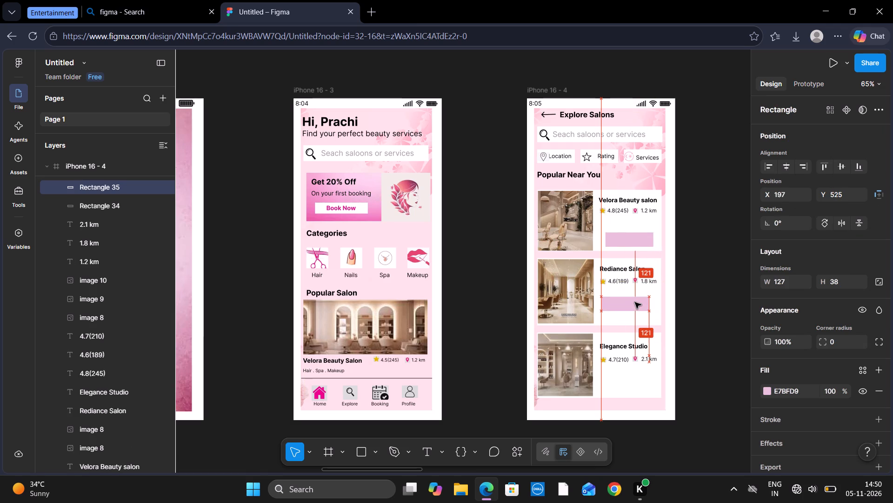
drag(635, 302, 639, 309)
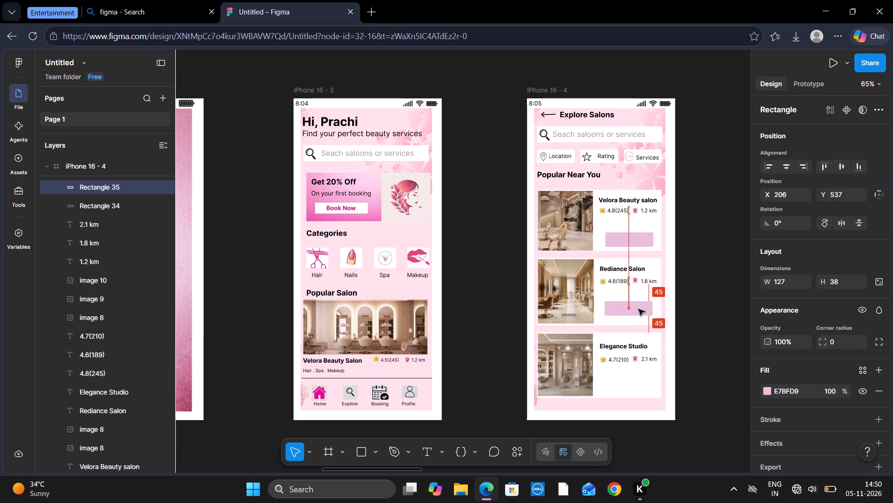
drag(639, 309, 636, 313)
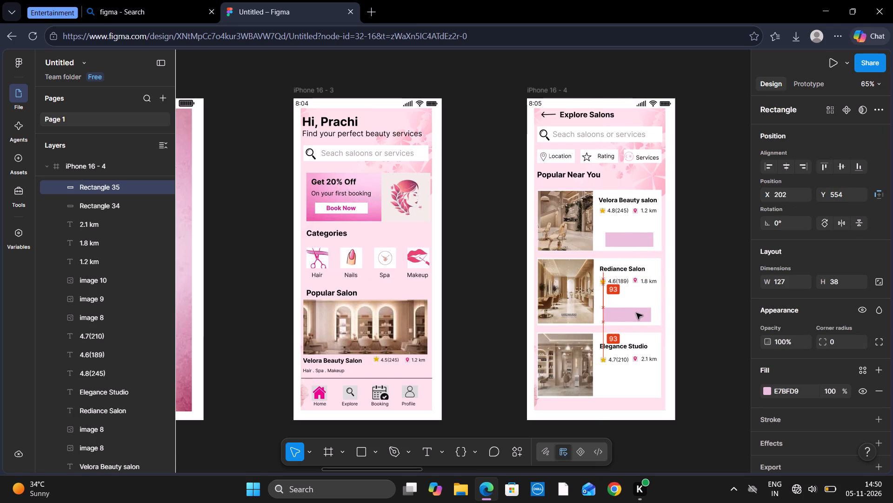
drag(636, 313, 638, 311)
Paste another copy of the pink rectangle near the bottom of the Elegance Studio card, at about X 206, Y 738.
key(ctrl+v)
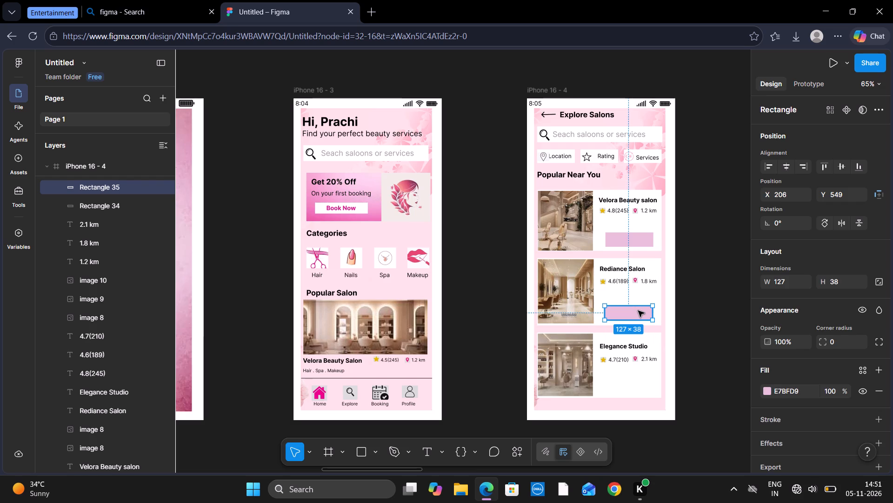
drag(629, 240, 624, 271)
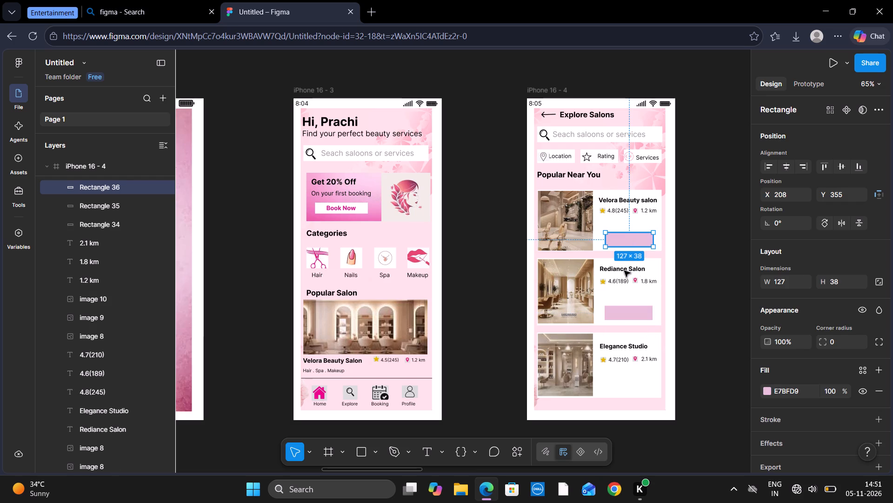
drag(624, 271, 628, 386)
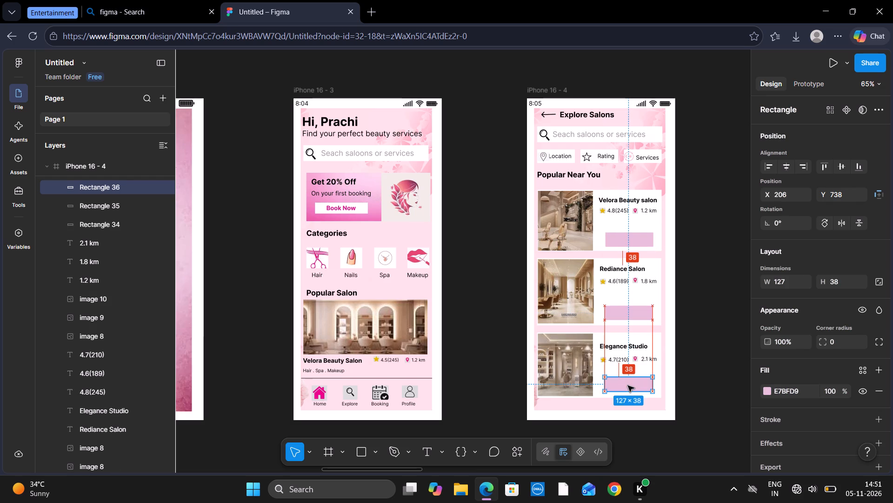
drag(628, 386, 628, 387)
click(700, 316)
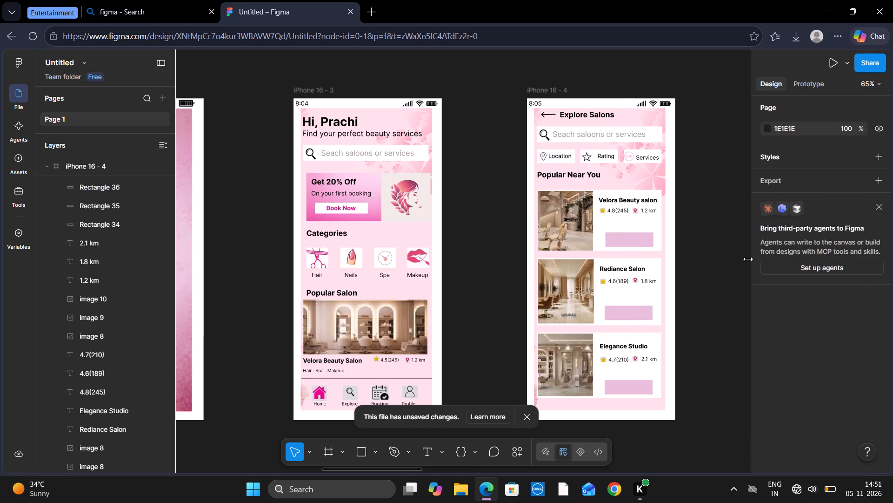
click(529, 416)
Start a text label on the Velora Beauty salon card's pink rectangle, at about X 233, Y 373.
click(425, 448)
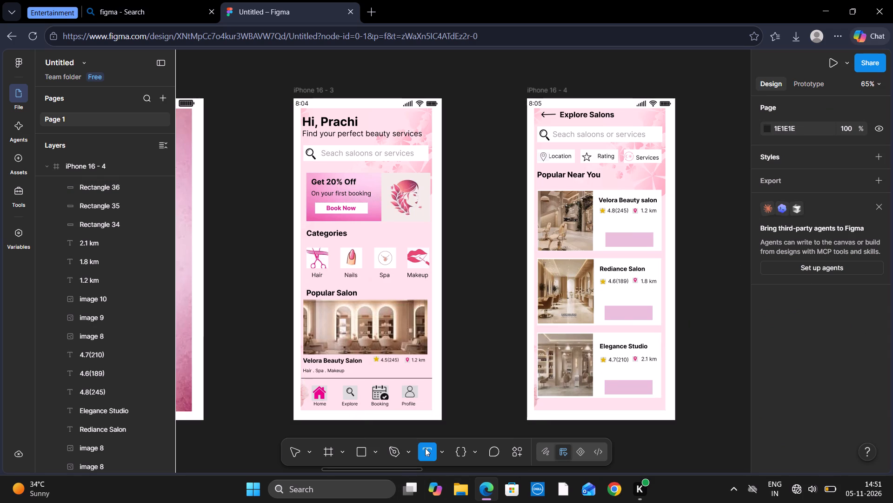
click(614, 239)
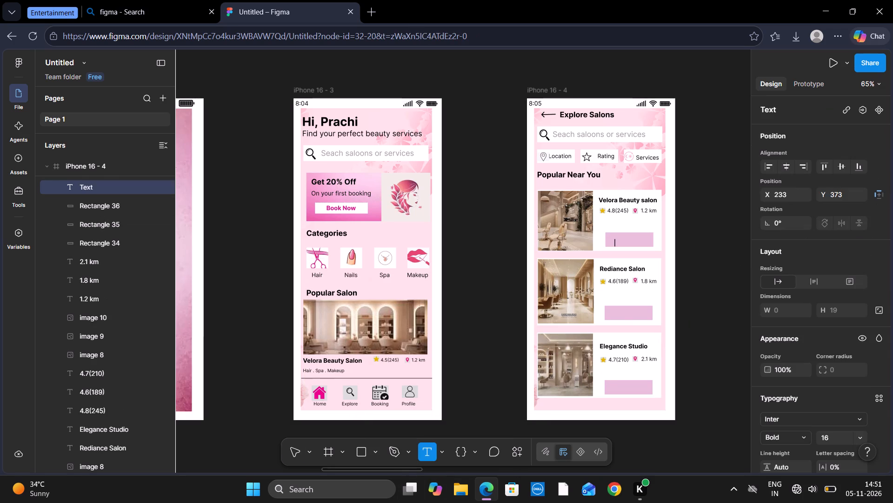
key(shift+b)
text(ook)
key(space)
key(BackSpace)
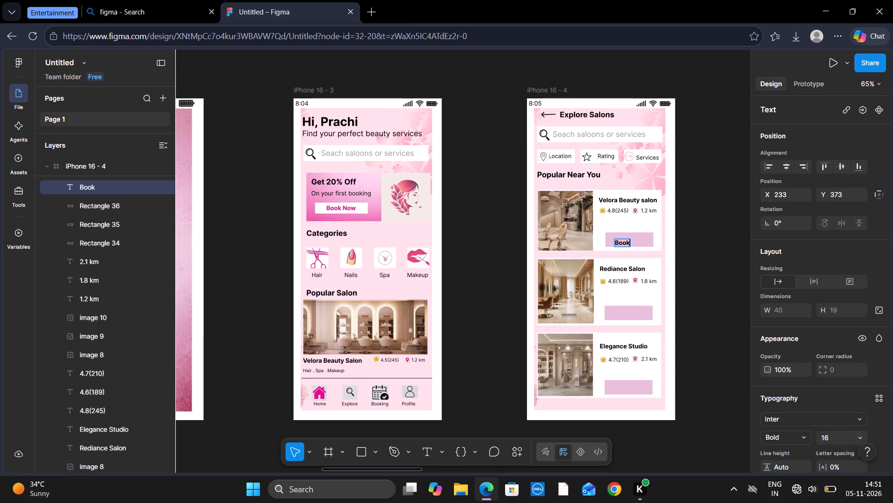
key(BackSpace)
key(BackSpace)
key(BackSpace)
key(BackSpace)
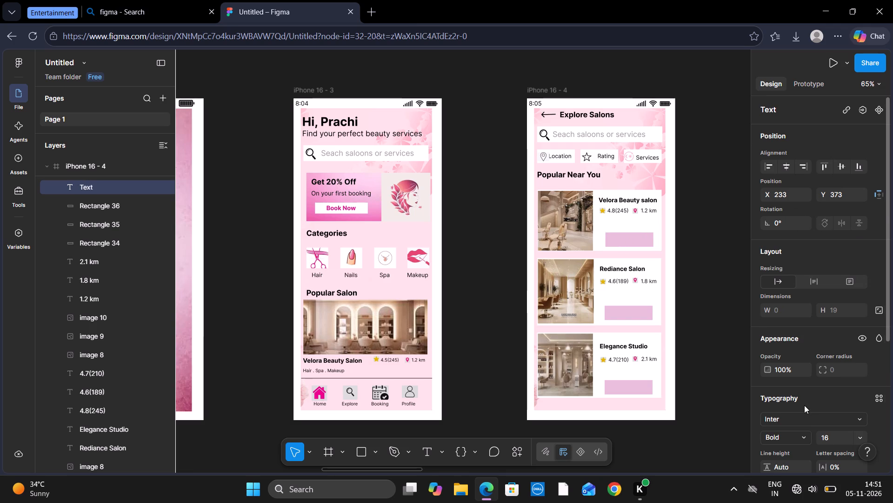
Fill the Velora Beauty salon card's label with "View Salon" in pink E51189 and center it on the pink rectangle.
scroll(804, 405, down, 2)
click(766, 375)
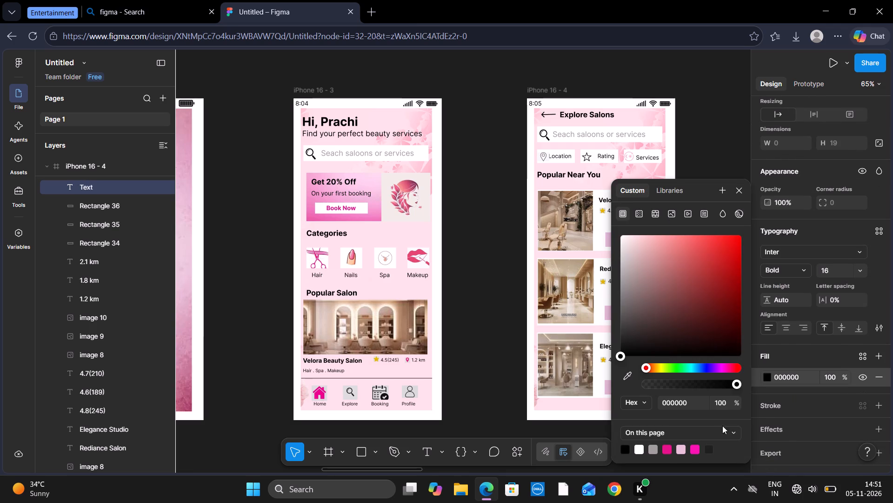
click(665, 447)
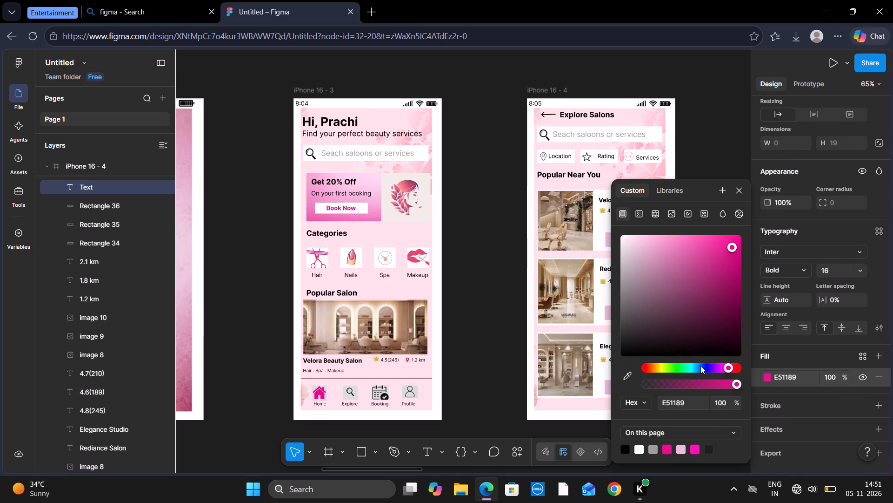
click(743, 188)
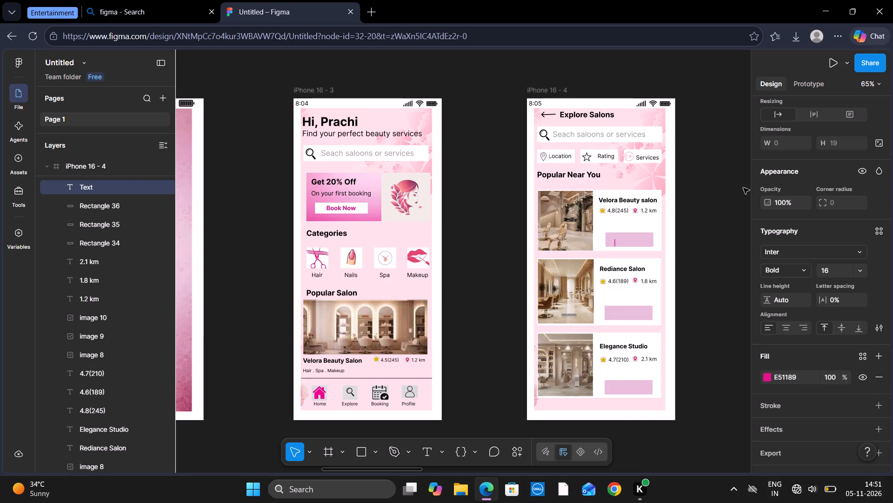
text(Vi)
text(ew)
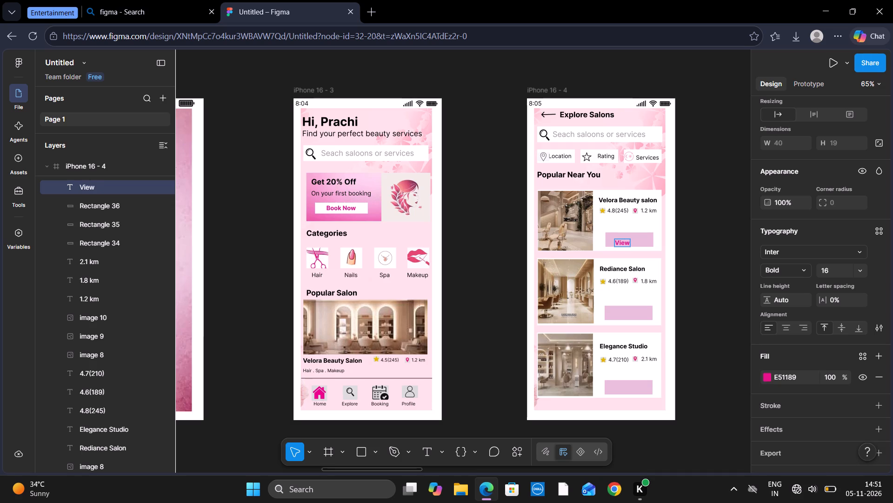
key(space)
text(Salon)
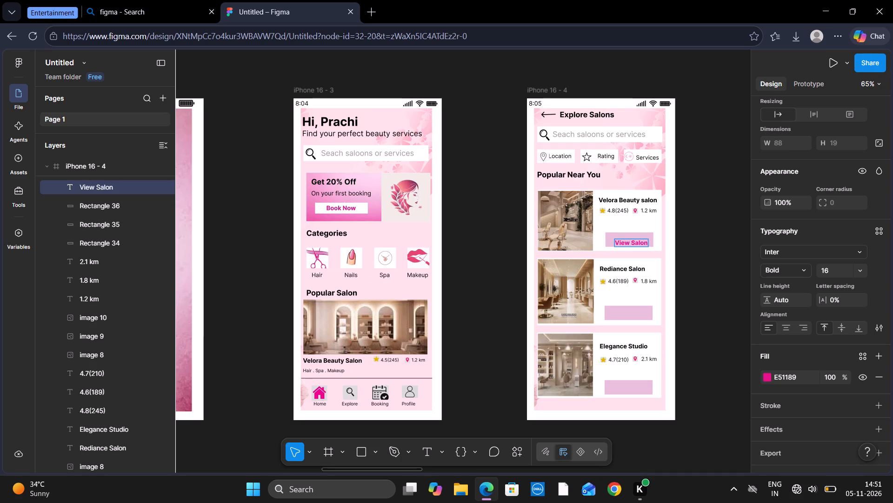
click(658, 255)
click(637, 242)
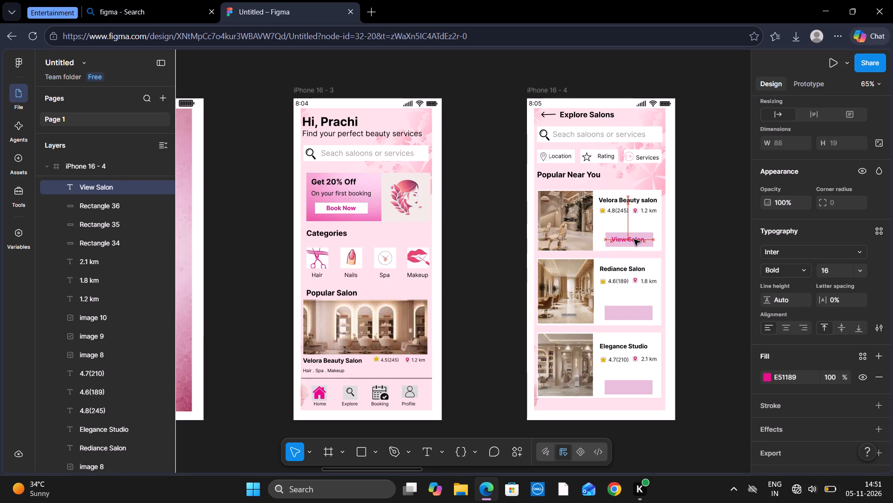
click(634, 239)
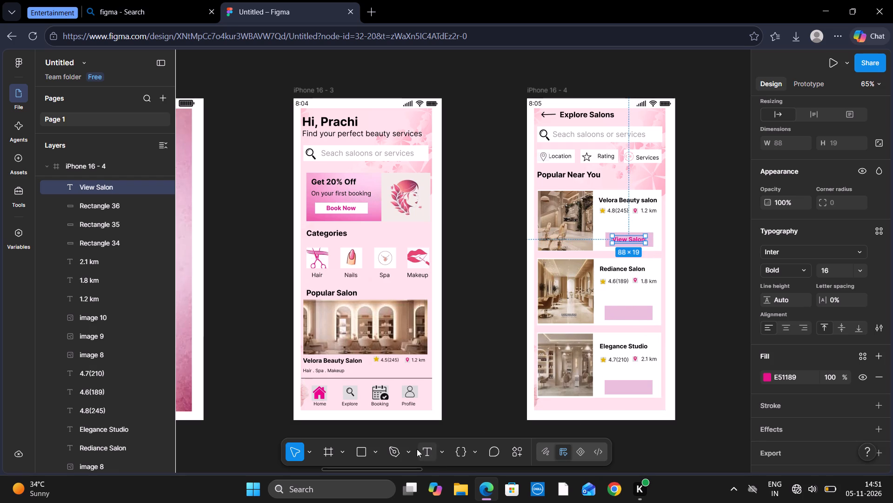
Add a "View Salon" label in pink E51189 to the Rediance Salon card and center it on the pink rectangle.
click(425, 460)
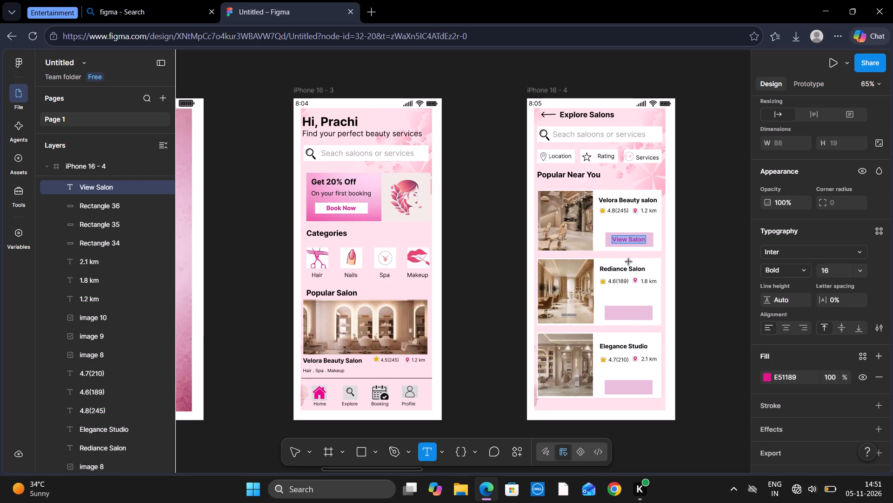
click(610, 312)
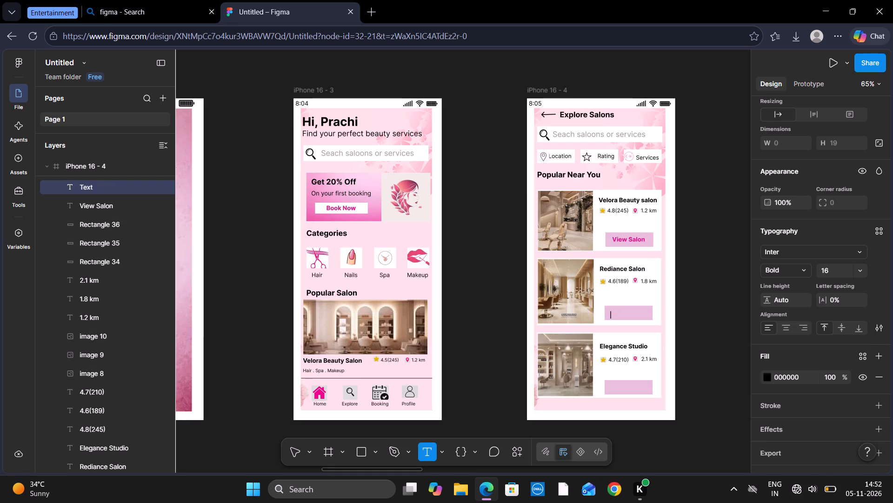
key(shift+v)
key(BackSpace)
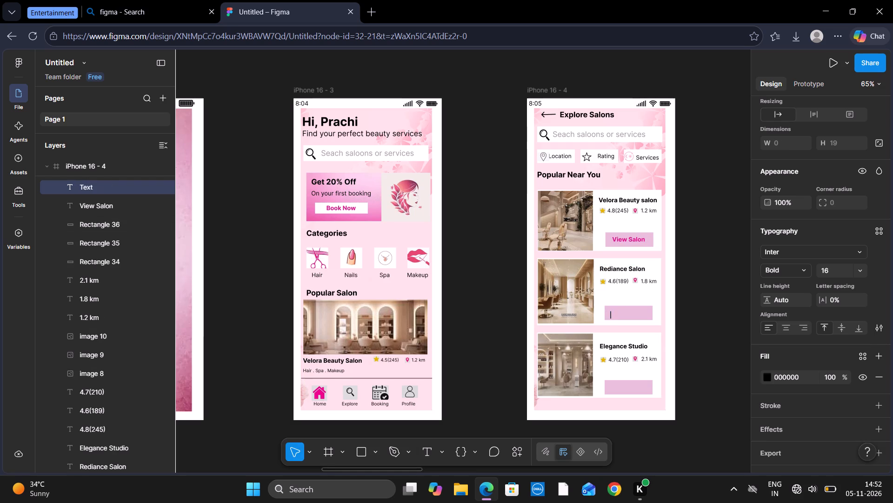
click(771, 377)
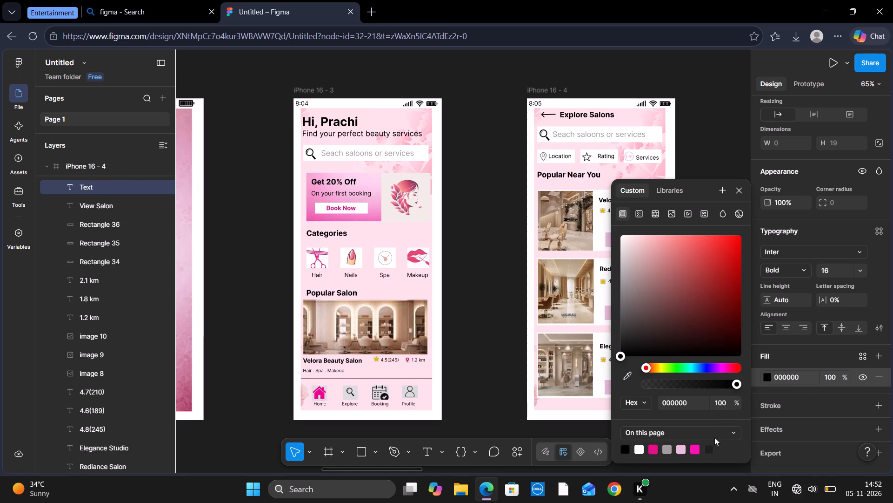
click(652, 450)
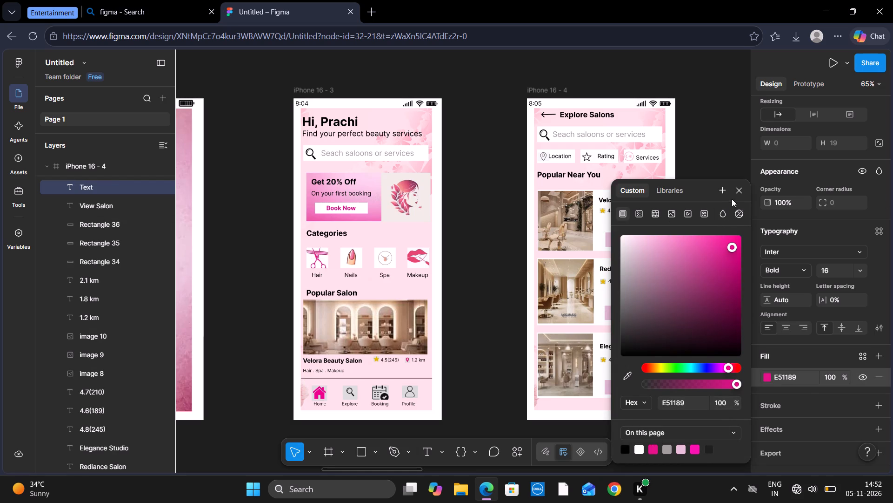
click(740, 187)
text(Vi)
text(ew)
key(space)
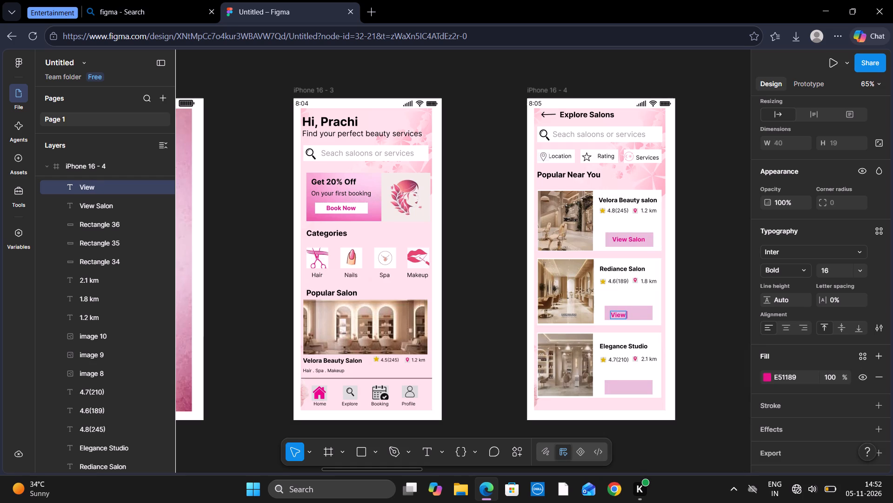
key(shift+s)
text(alon)
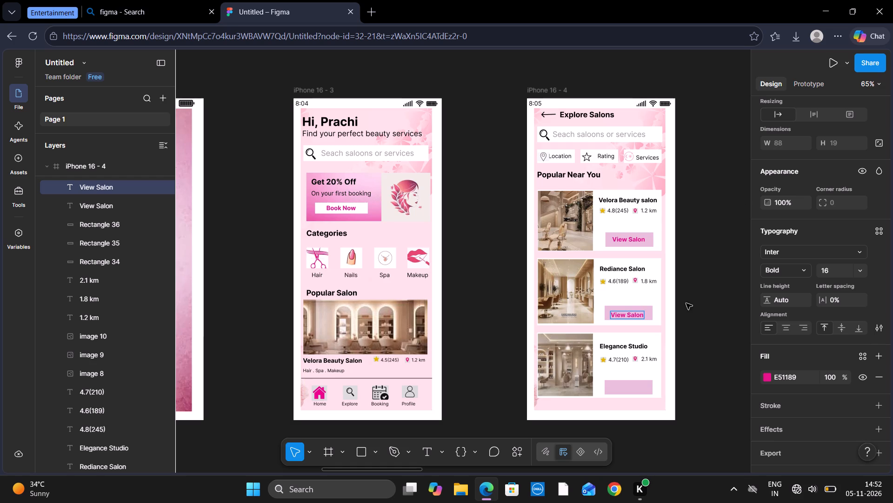
click(664, 331)
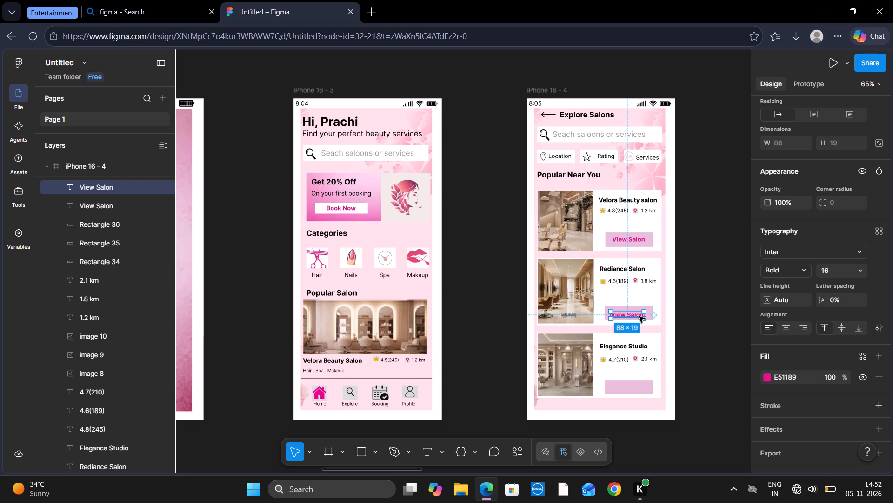
click(639, 316)
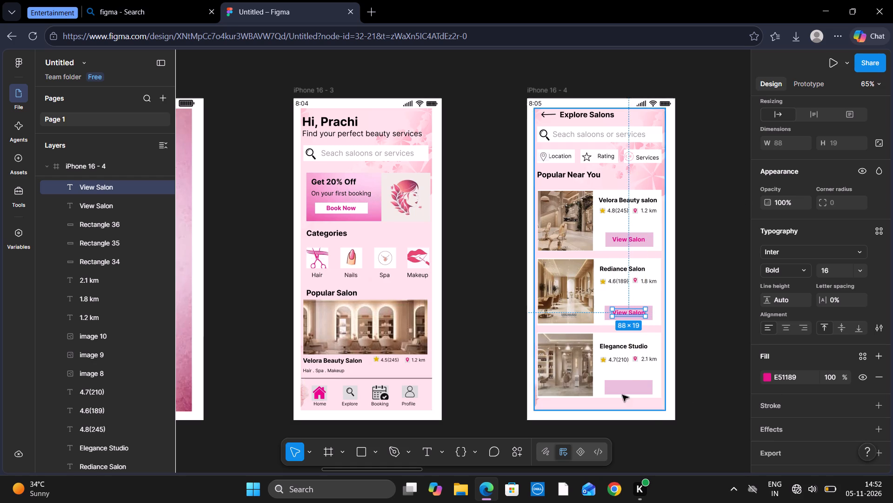
Add a "View Salon" text label in pink E51189 on the Elegance Studio card's pink rectangle.
click(422, 448)
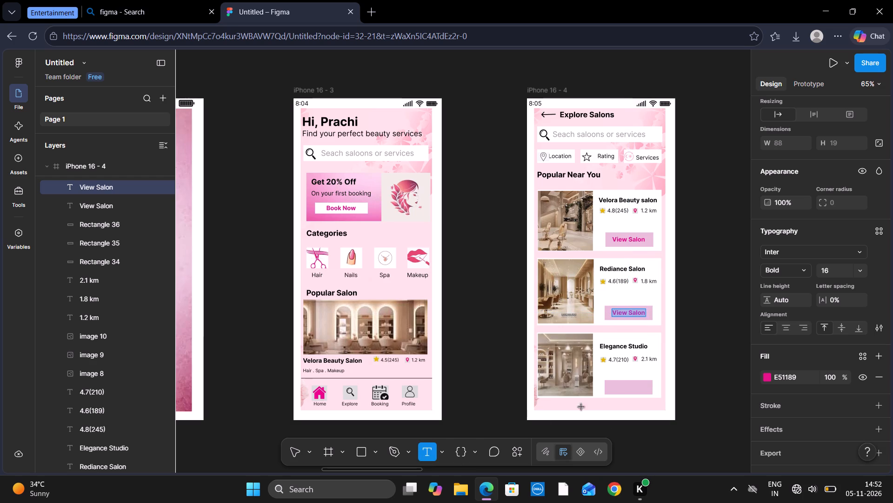
click(615, 388)
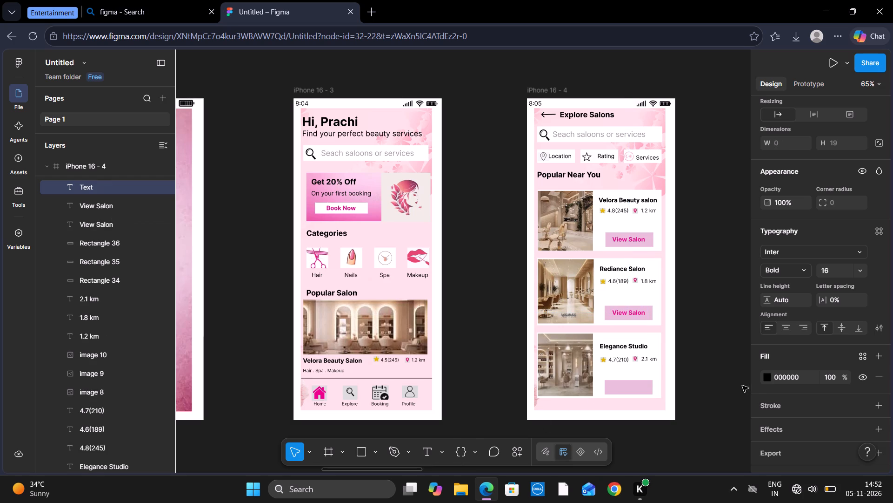
click(767, 375)
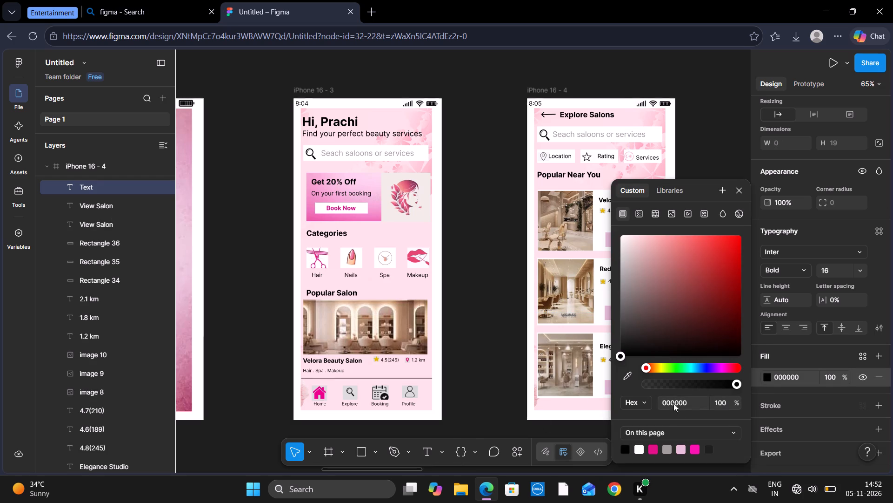
click(651, 447)
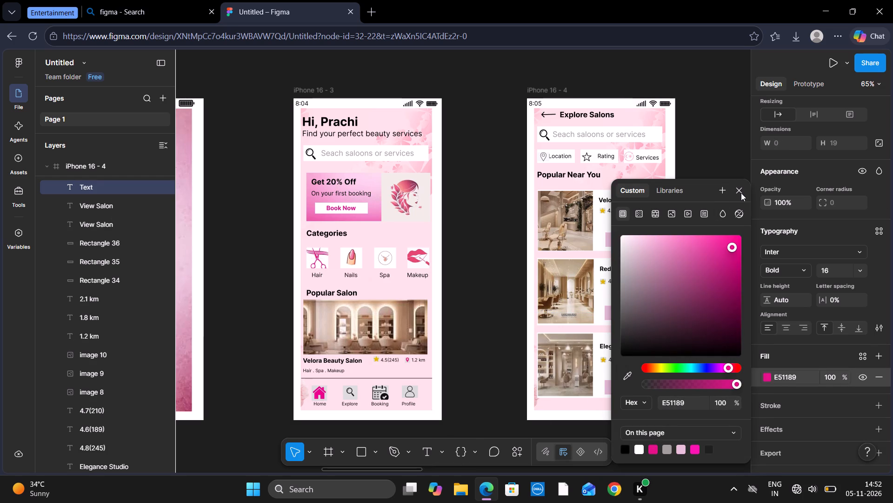
click(741, 193)
text(View)
key(space)
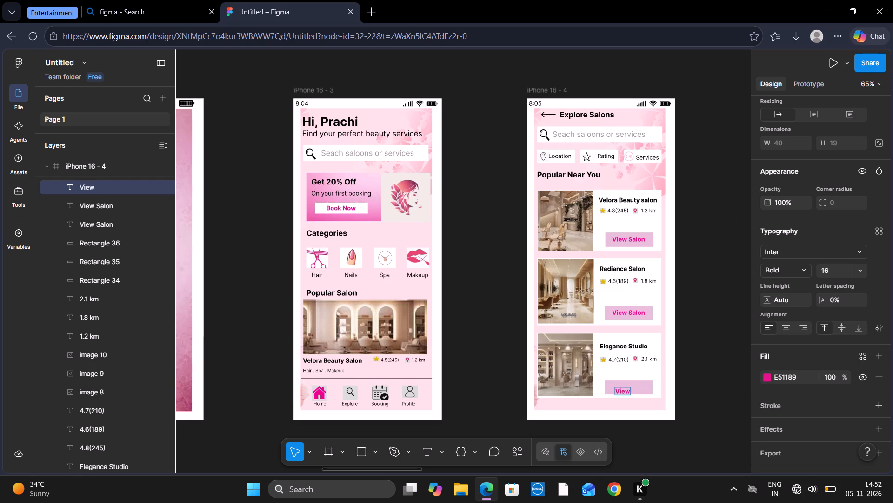
text(Salon)
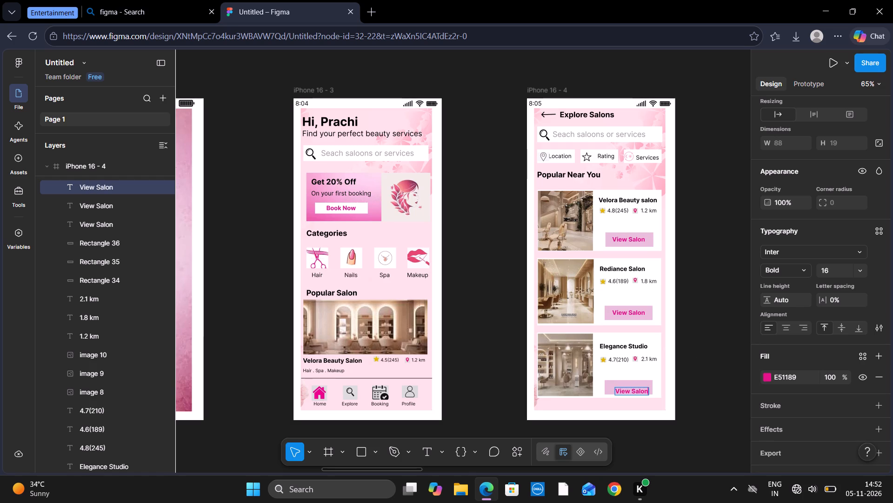
click(697, 398)
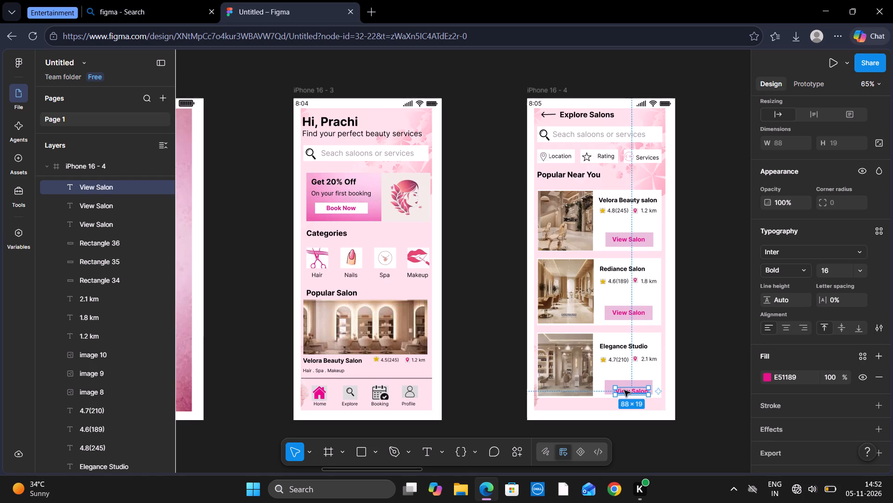
Center the Elegance Studio card's "View Salon" label on its pink rectangle, at about X 226, Y 755.
click(657, 396)
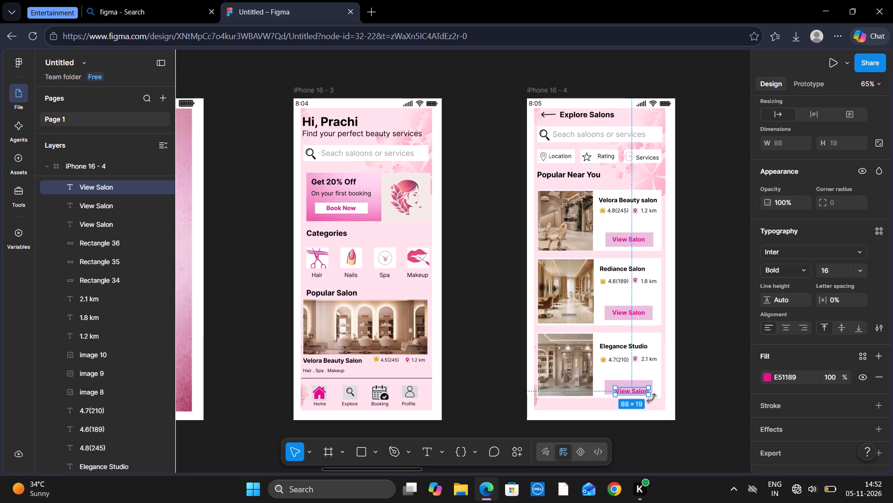
click(653, 409)
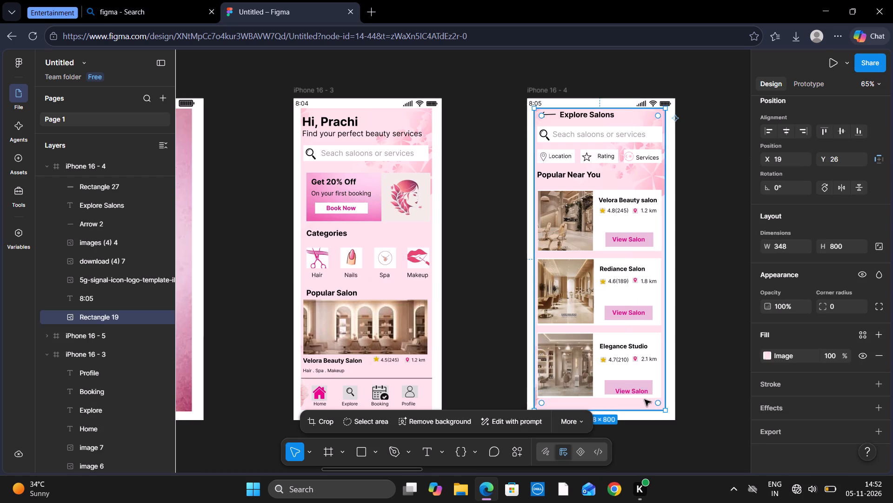
click(636, 391)
click(636, 391)
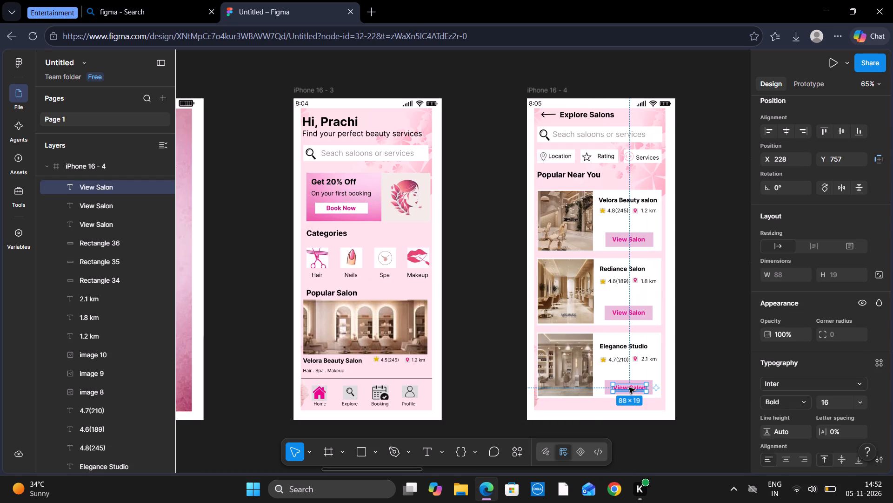
click(630, 387)
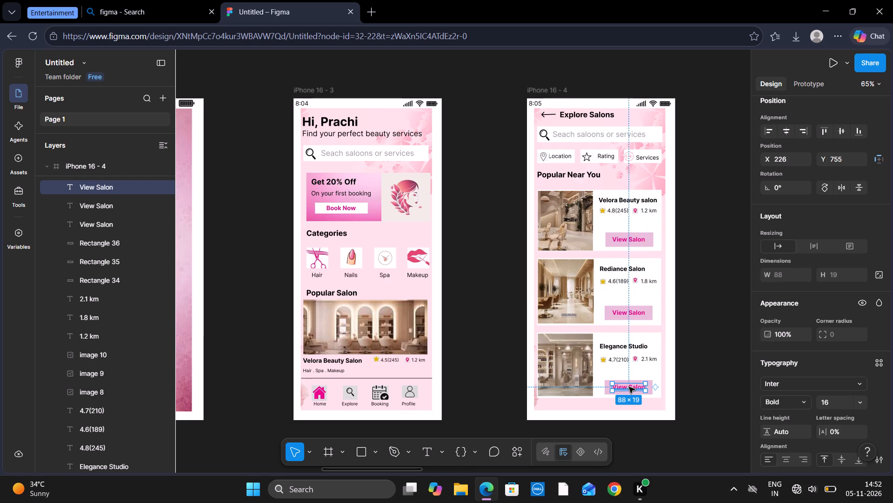
click(700, 365)
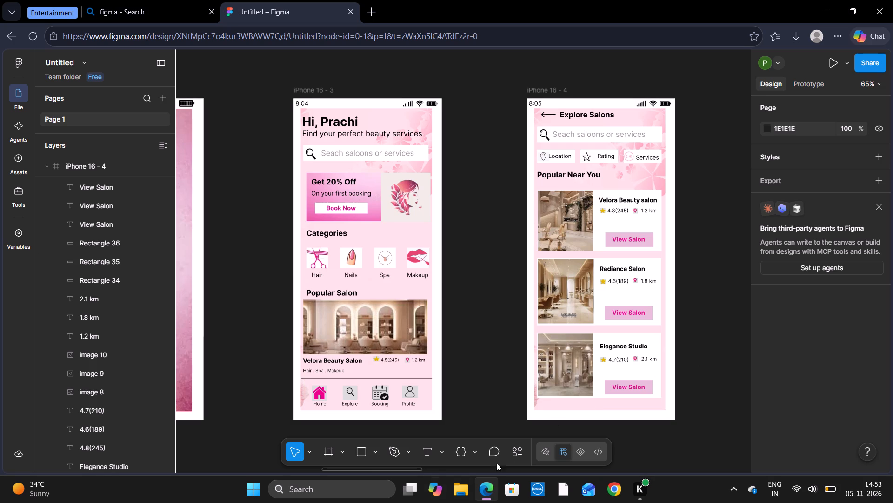
Start a Regular-weight text label below the rating on the Velora Beauty salon card, at about X 197, Y 327.
click(430, 454)
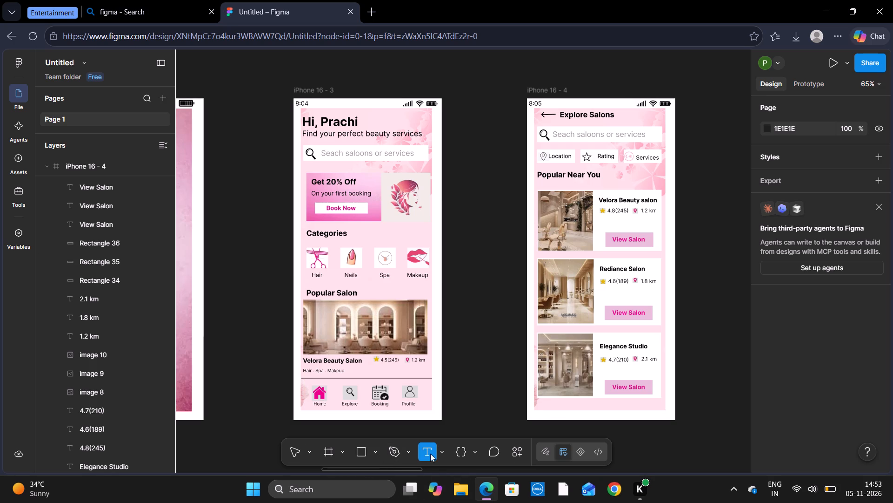
click(601, 222)
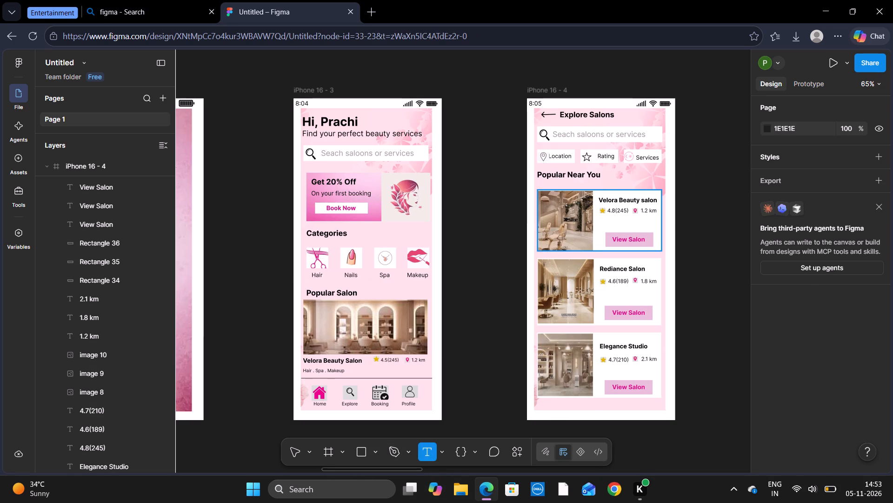
scroll(794, 422, down, 1)
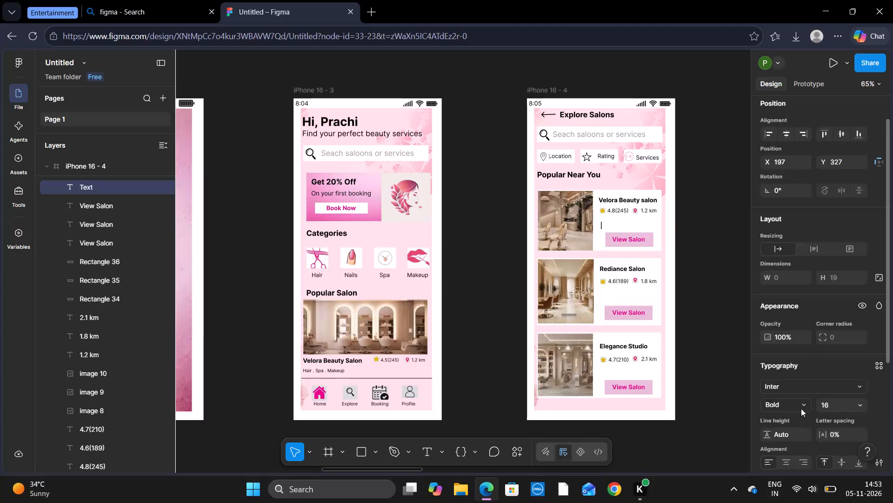
click(803, 402)
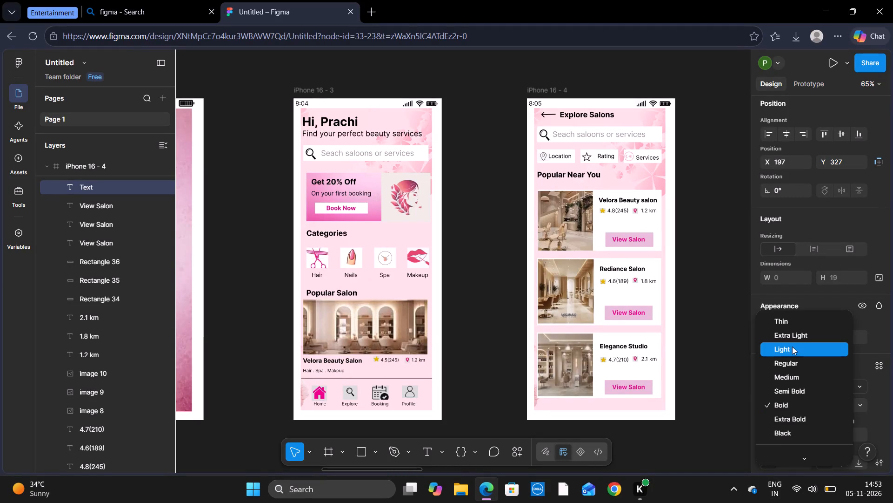
click(793, 362)
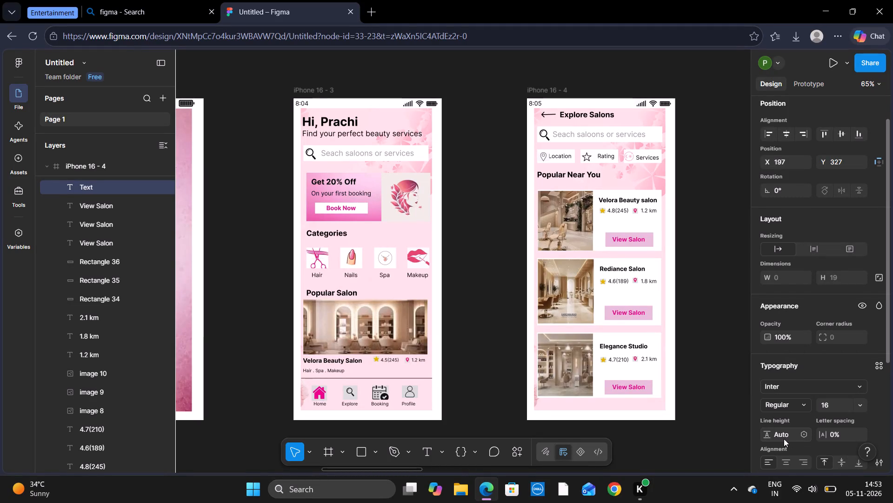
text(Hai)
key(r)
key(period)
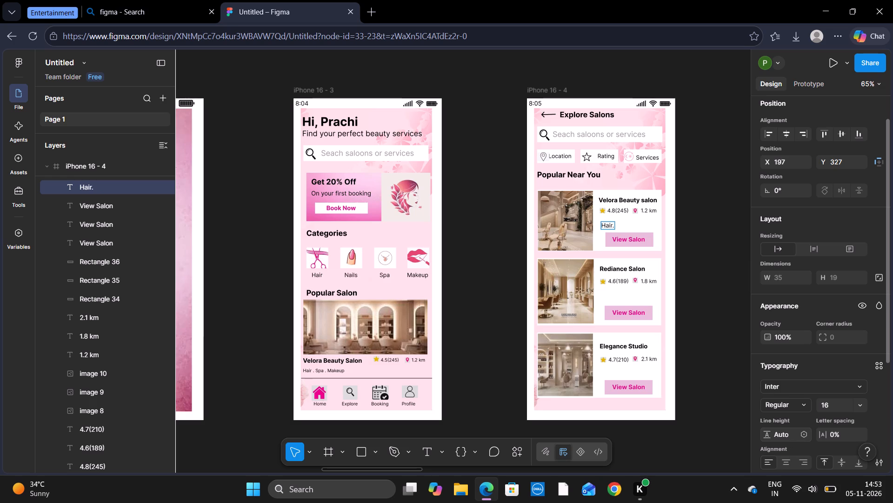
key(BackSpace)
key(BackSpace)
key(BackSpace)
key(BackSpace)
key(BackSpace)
Set the new Velora Beauty salon text label to size 15 and enter "Hair . Spa . Makeup".
click(861, 402)
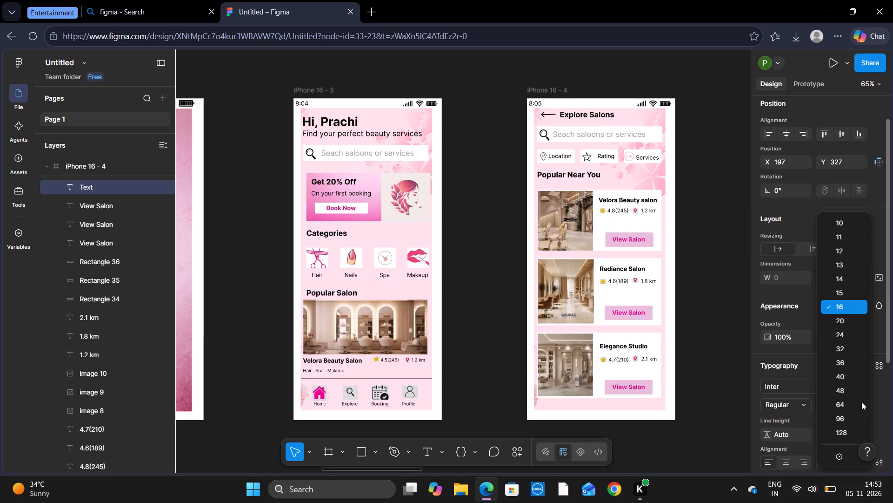
click(857, 292)
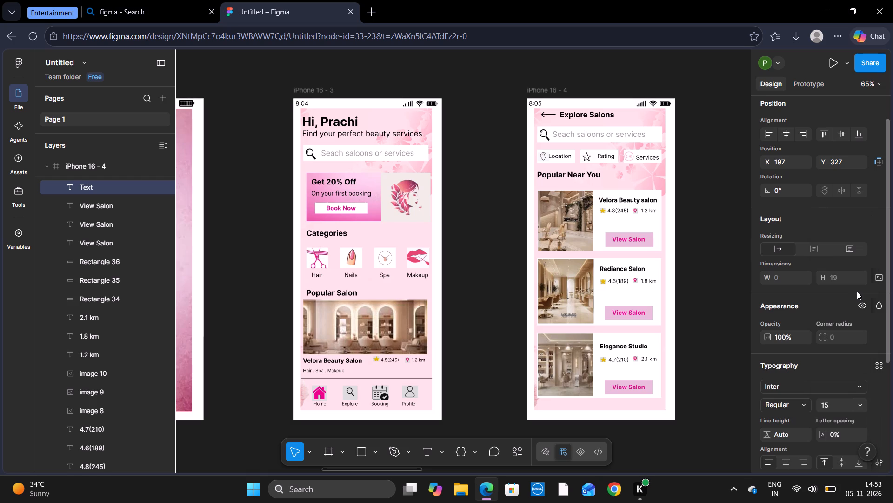
text(Hair .)
key(space)
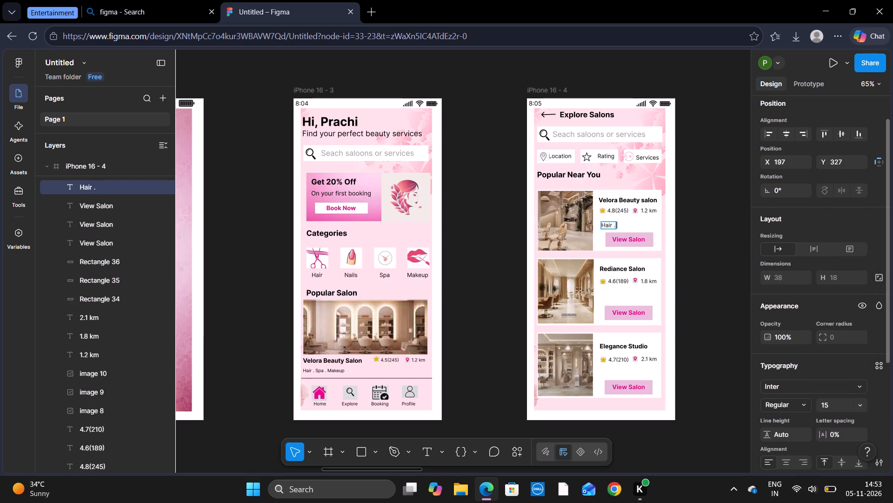
text(Spa.)
key(BackSpace)
key(space)
text(.)
key(space)
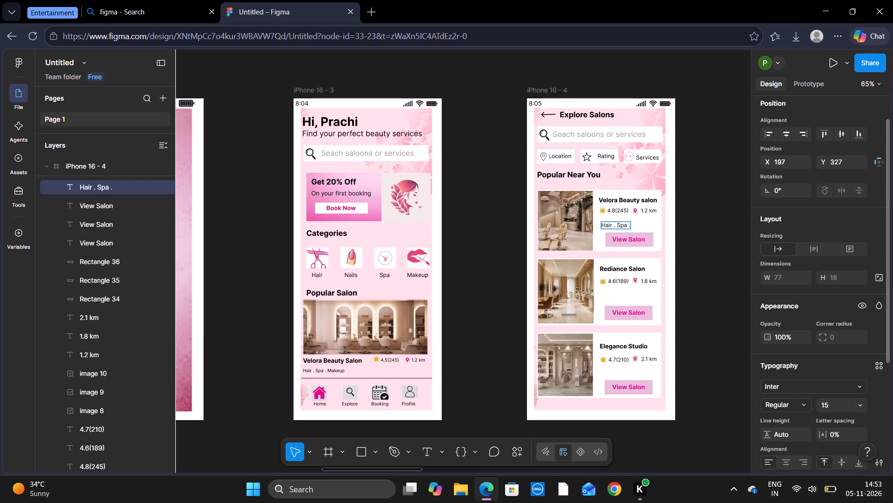
text(Makeup)
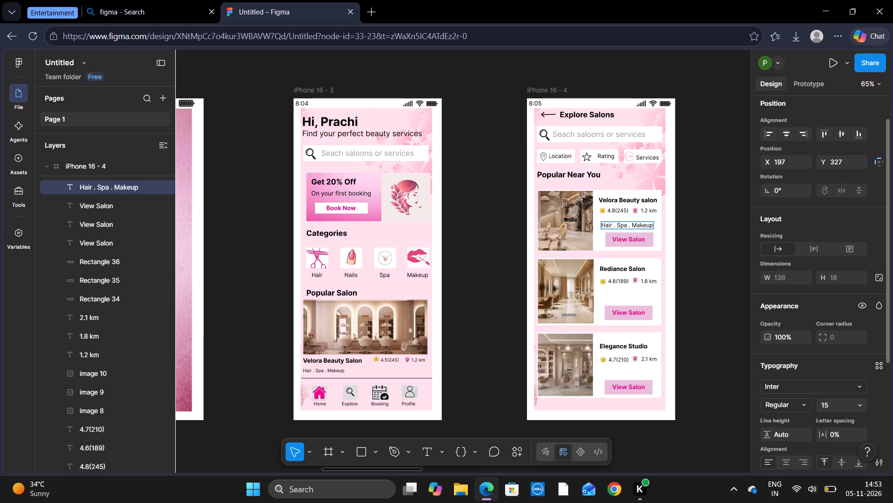
click(661, 234)
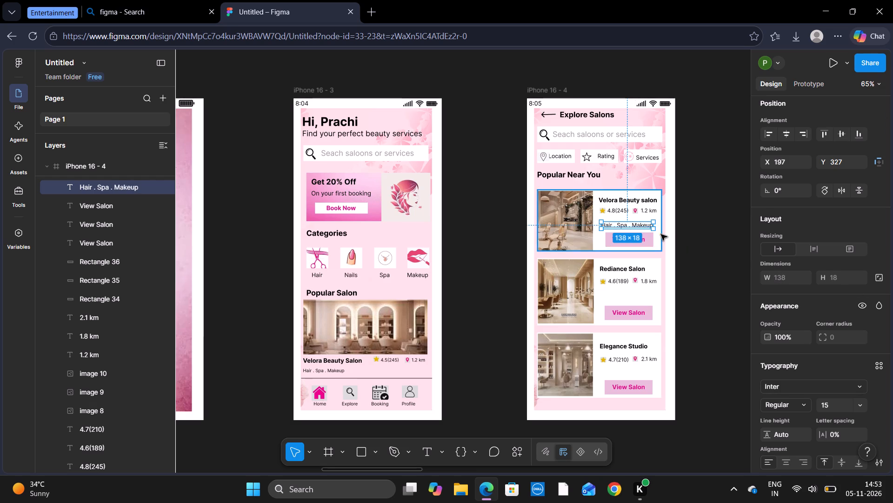
Position the "Hair . Spa . Makeup" label between the rating and View Salon button on the Velora card, at about X 193, Y 319.
drag(642, 223, 642, 186)
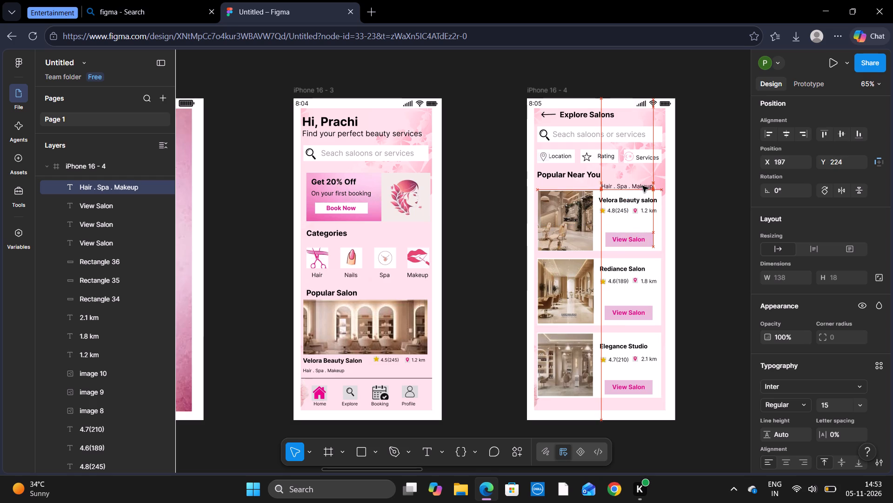
drag(642, 186, 640, 218)
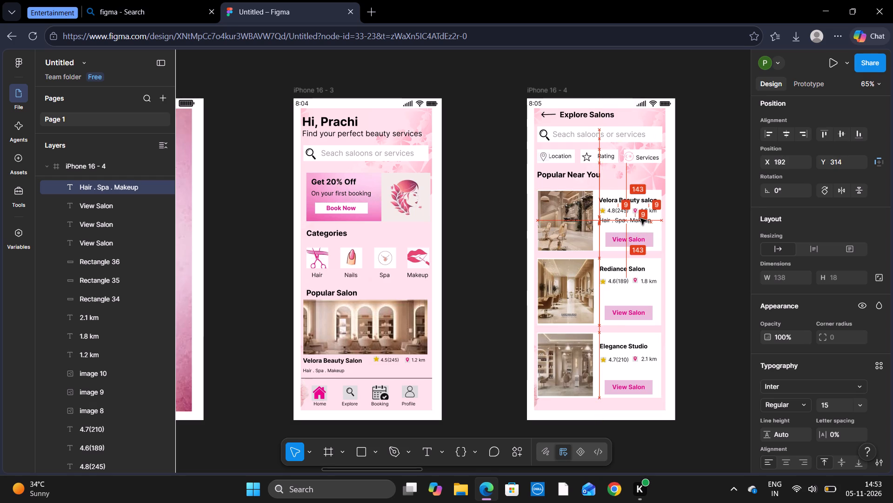
drag(640, 218, 642, 219)
click(736, 247)
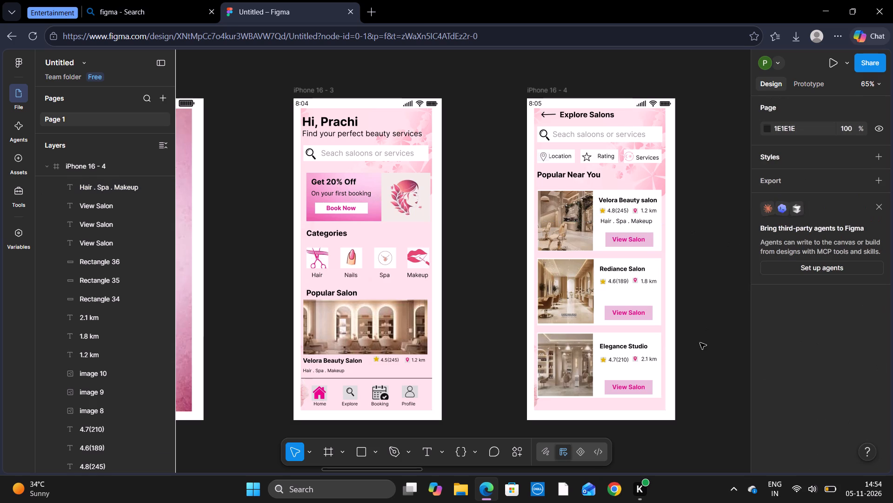
click(646, 220)
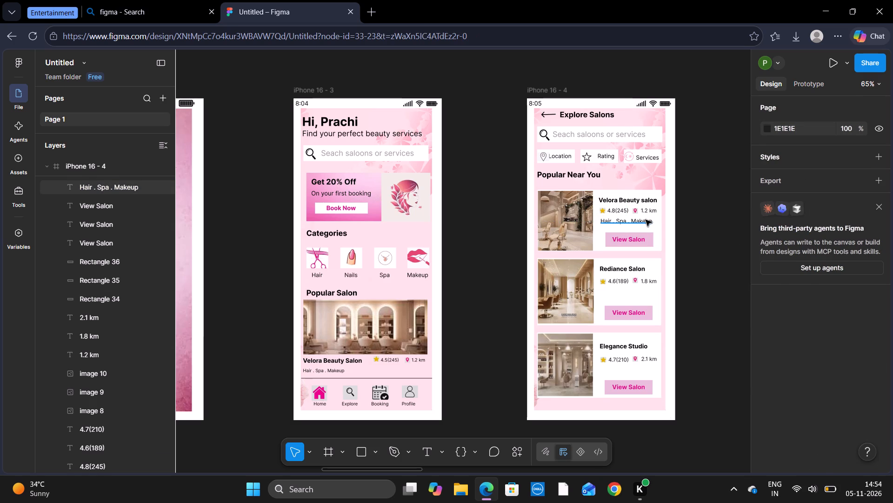
click(639, 220)
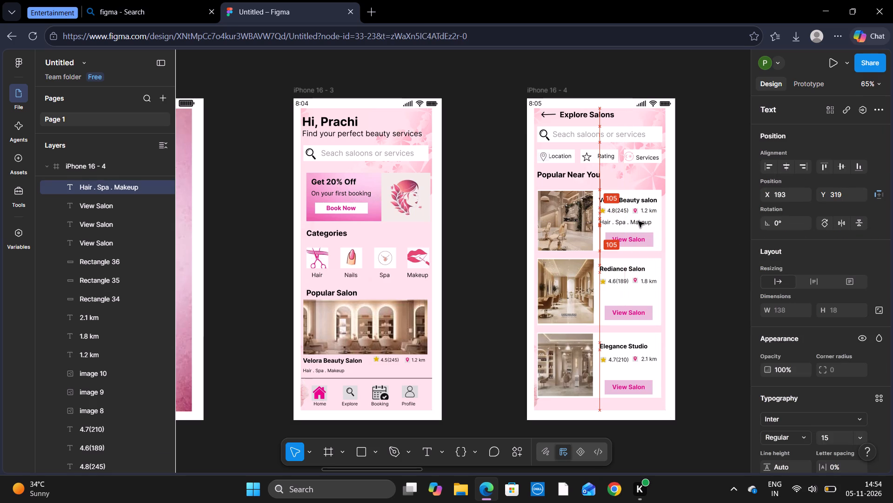
click(710, 221)
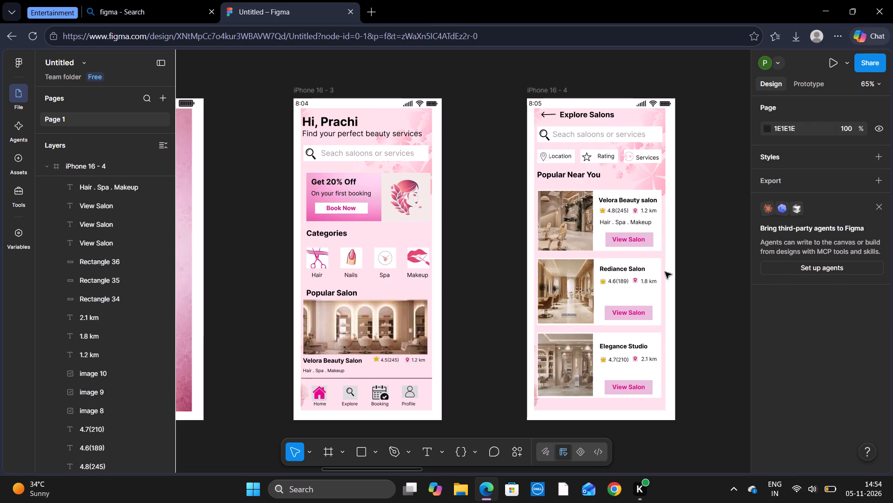
Add a "Hair . Nails . Facial" text label below the Rediance Salon card's rating, at about X 195, Y 512.
click(429, 448)
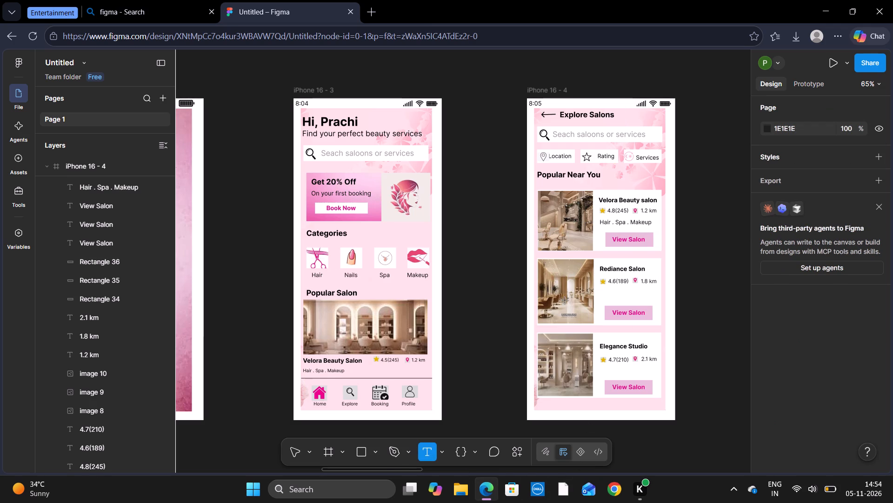
click(604, 296)
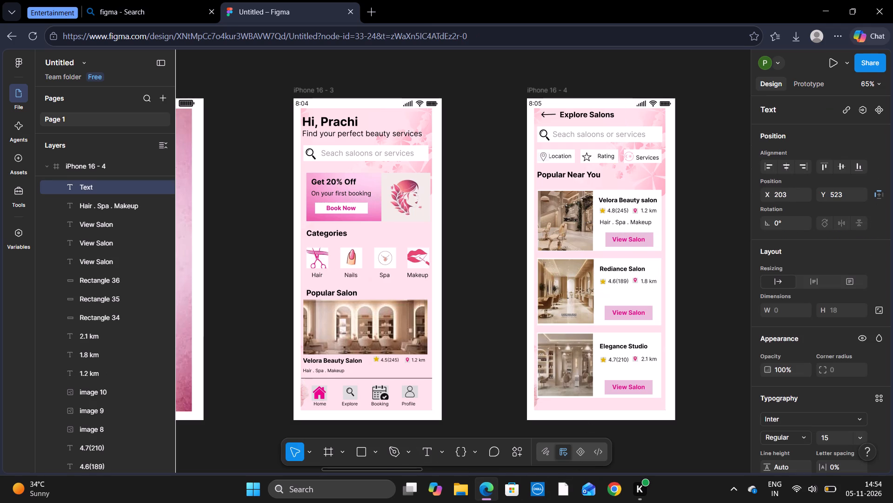
text(Hair .)
key(space)
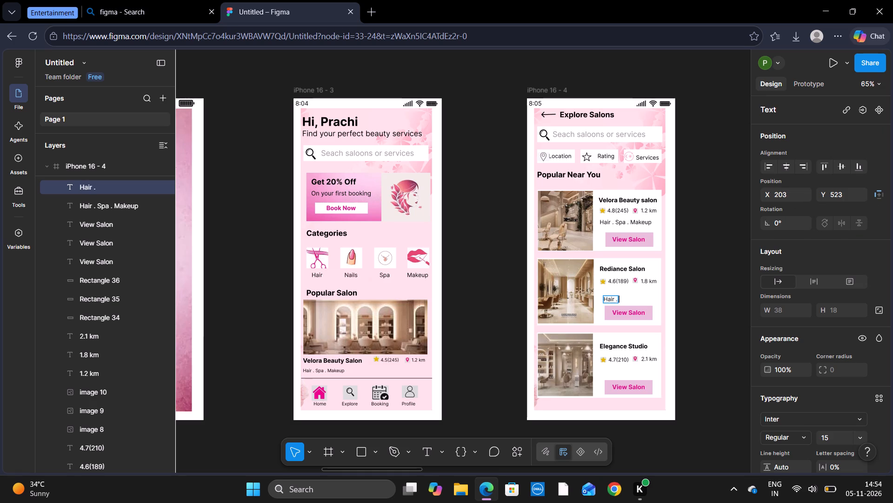
text(Nails .)
key(space)
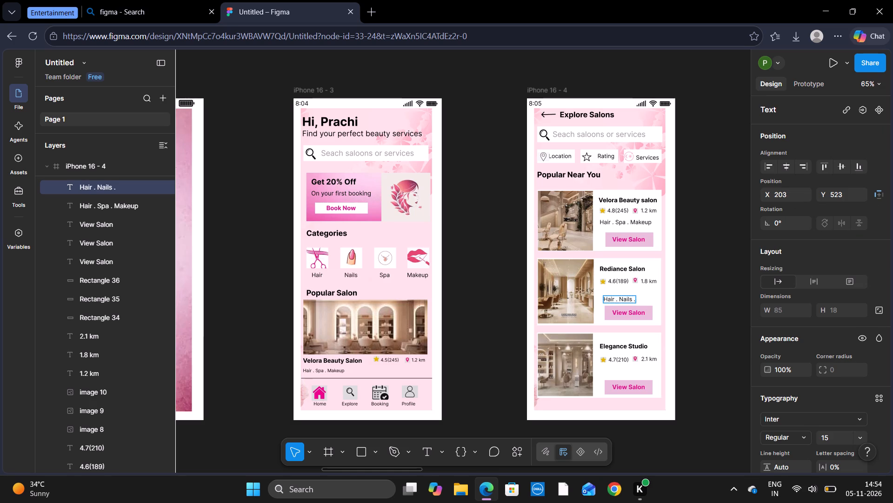
key(shift+d)
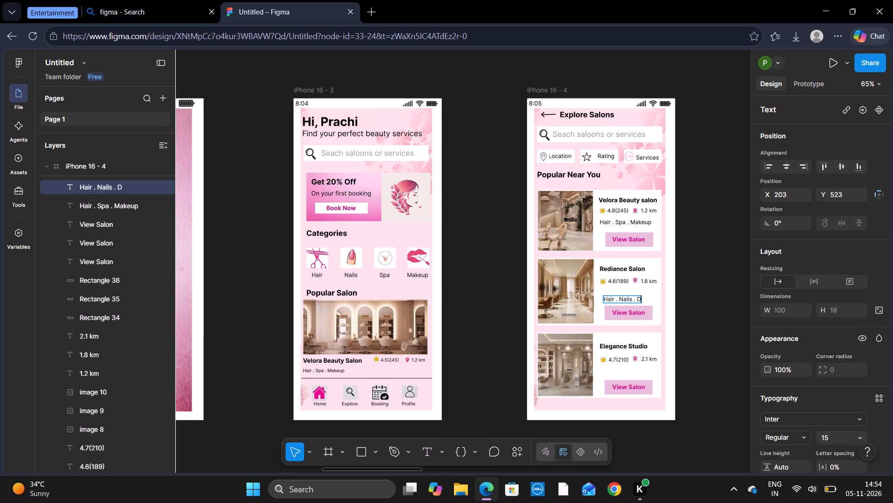
key(BackSpace)
text(Facial)
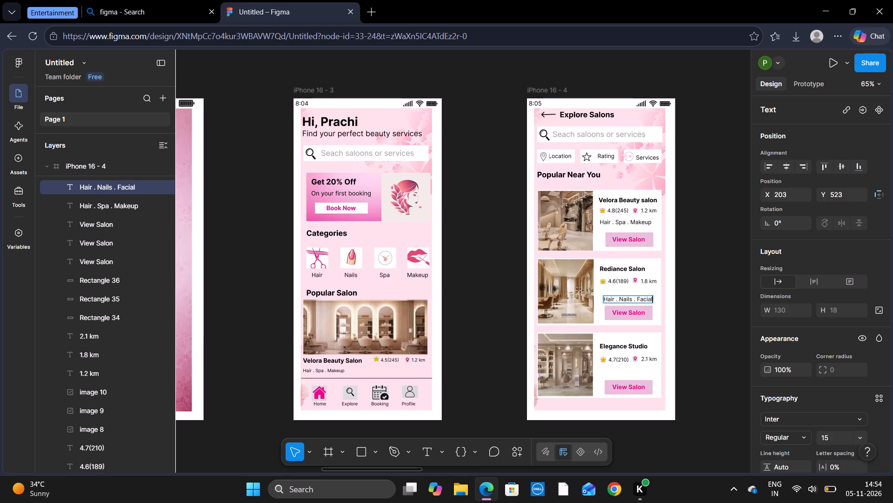
click(665, 312)
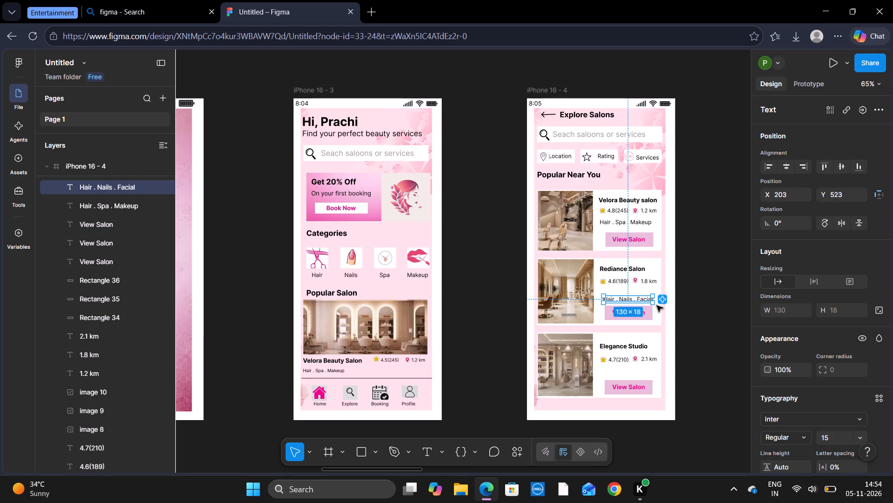
click(642, 299)
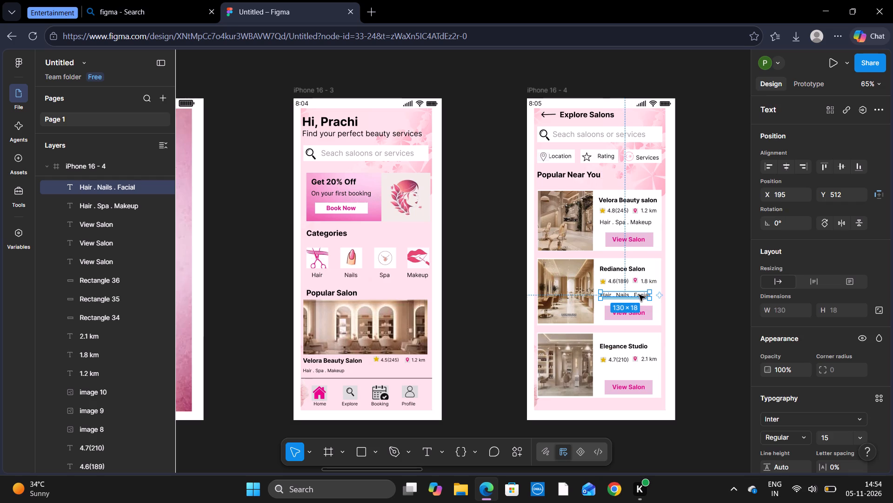
click(717, 306)
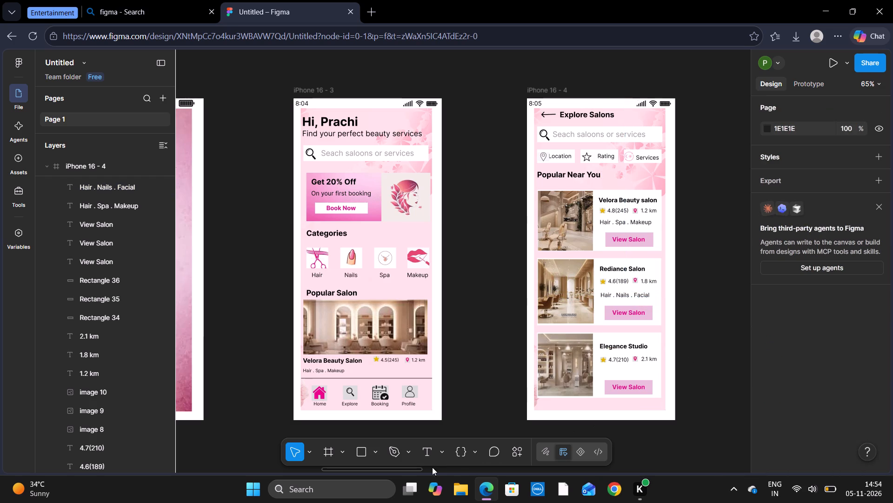
Add a "Makeup . Spa . Nails" text label below the Elegance Studio card's rating, at about X 193, Y 713.
click(427, 457)
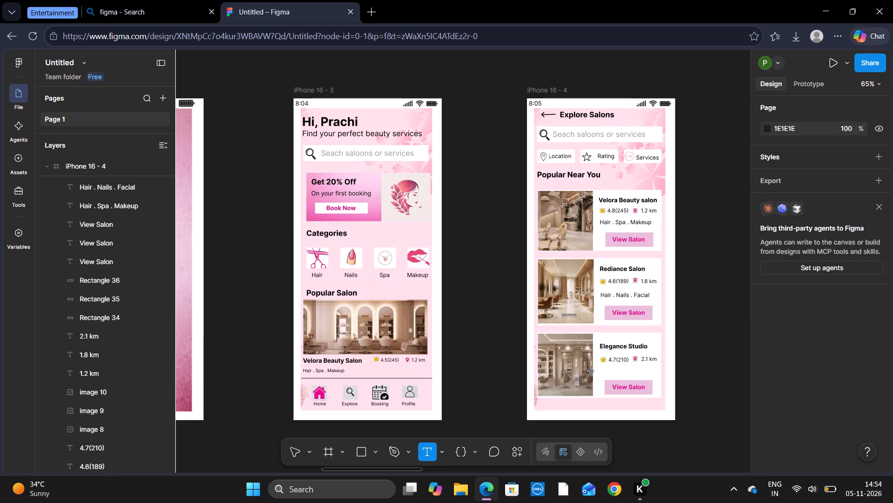
click(598, 371)
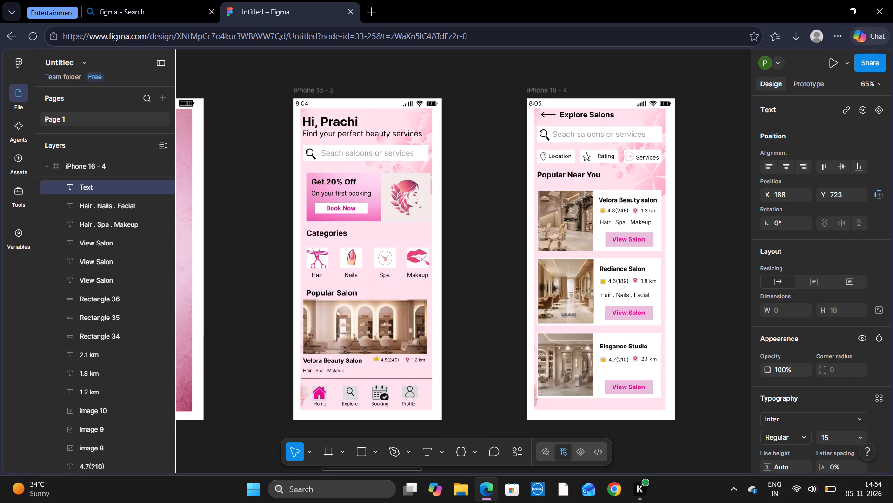
text(Makeup .)
key(space)
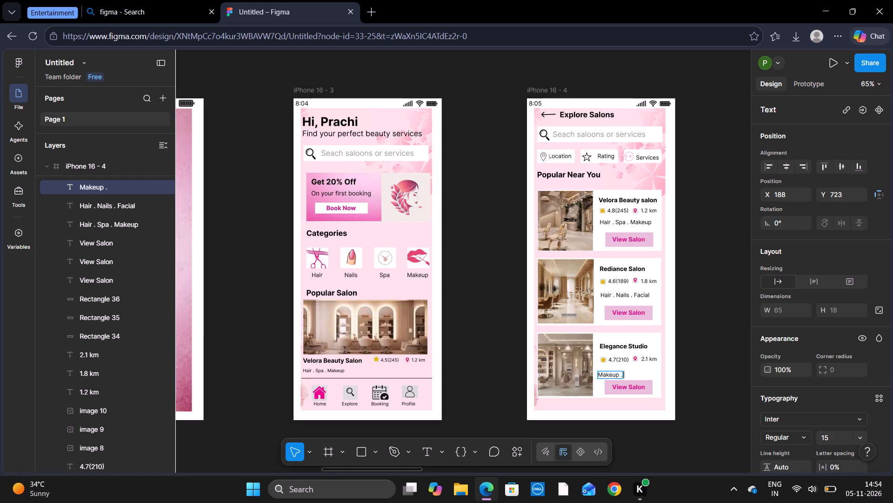
text(Spa .)
key(space)
text(Nails)
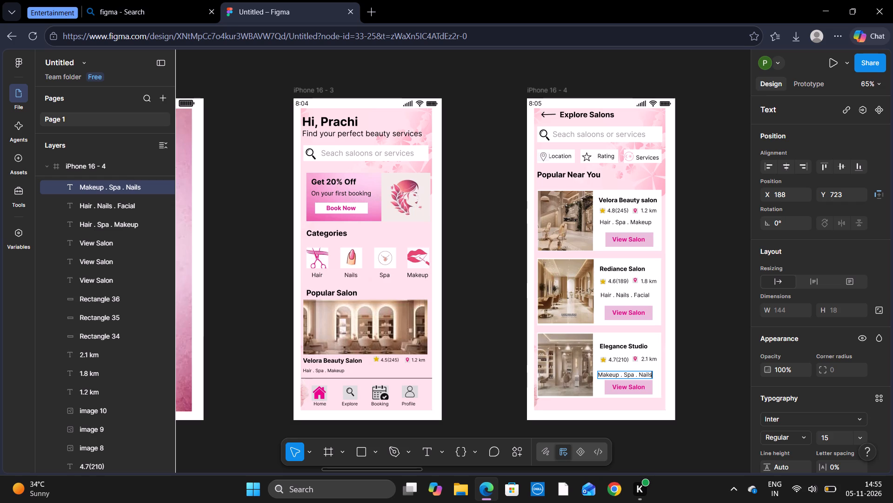
click(664, 392)
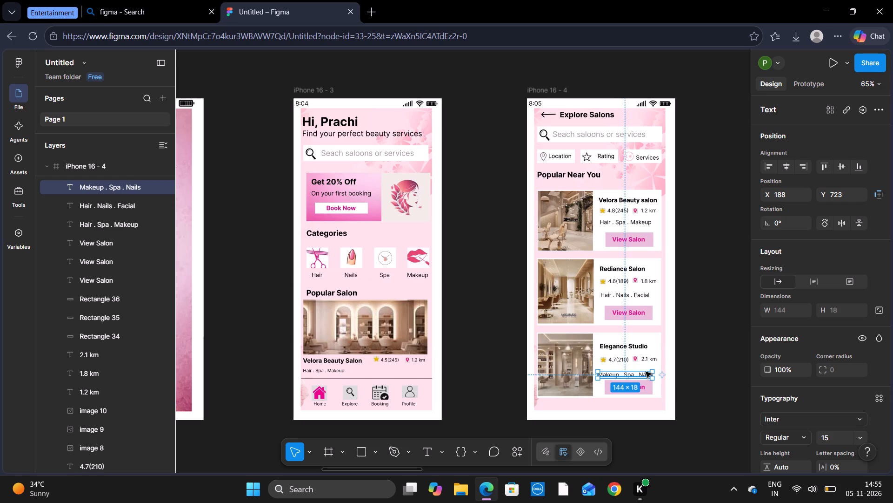
click(645, 373)
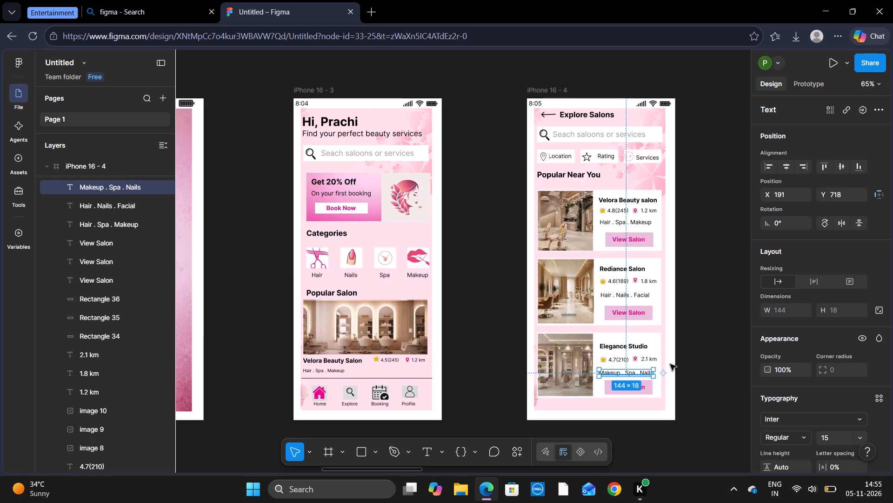
click(698, 355)
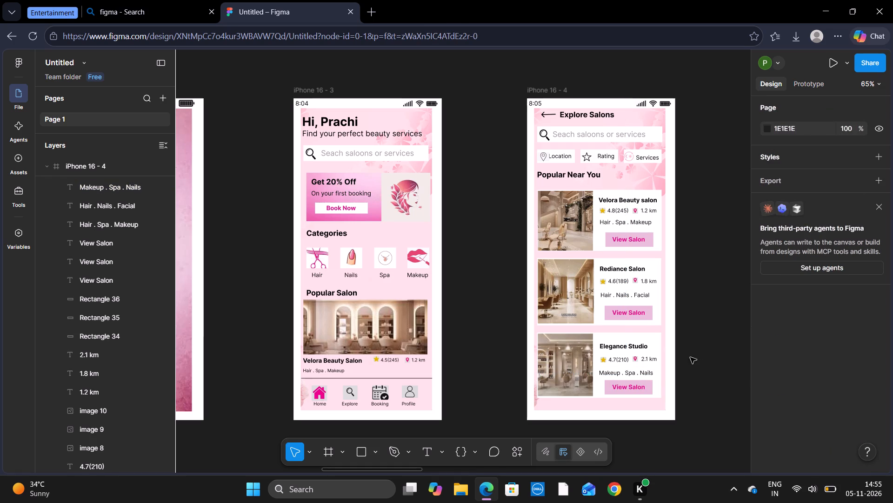
click(640, 373)
click(640, 373)
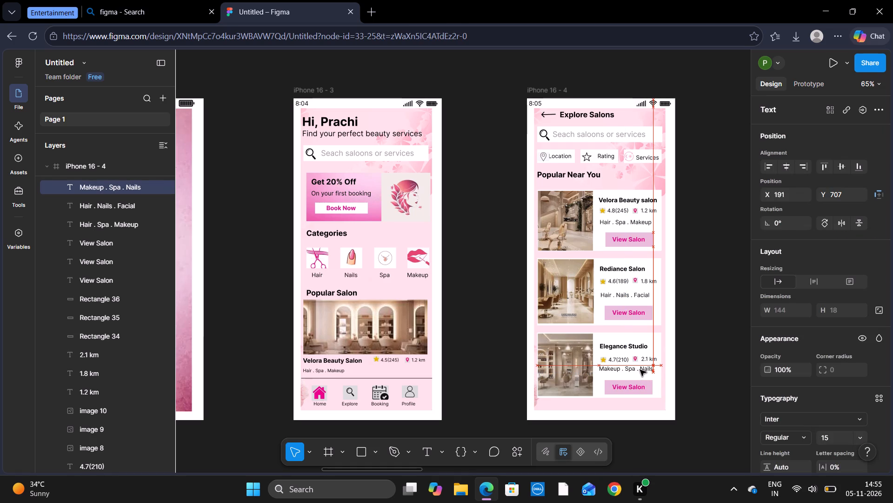
click(707, 361)
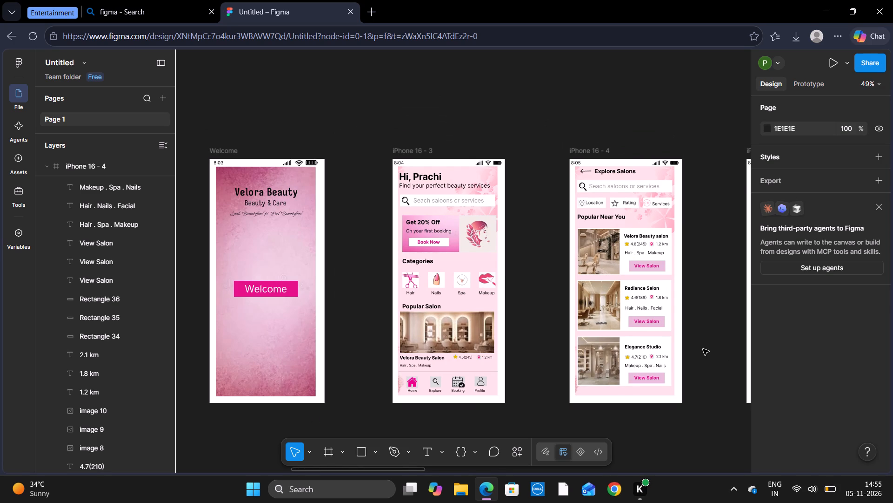
Rename the iPhone 16 - 3 frame as Home.
scroll(703, 349, right, 6)
scroll(703, 349, left, 5)
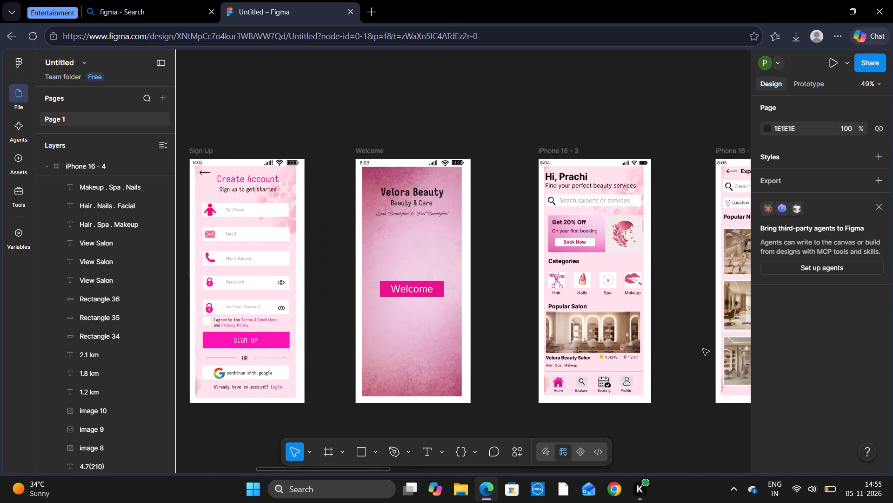
scroll(703, 349, left, 2)
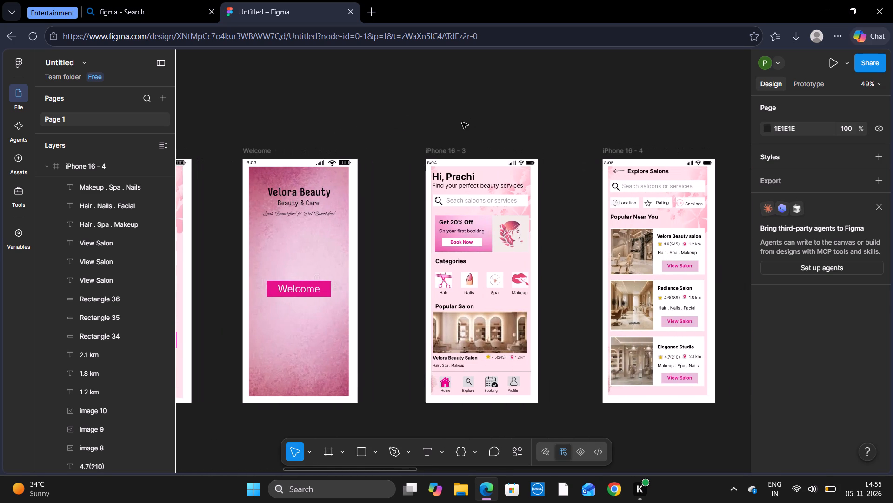
double_click(452, 150)
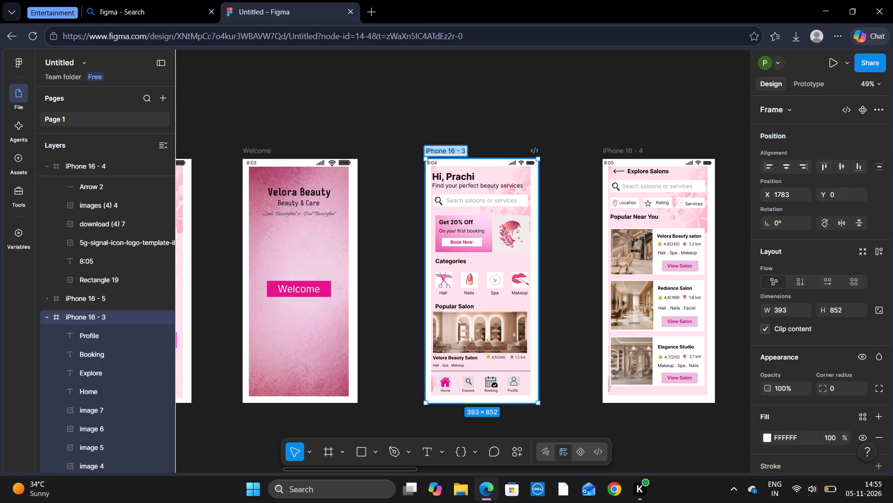
text(Home)
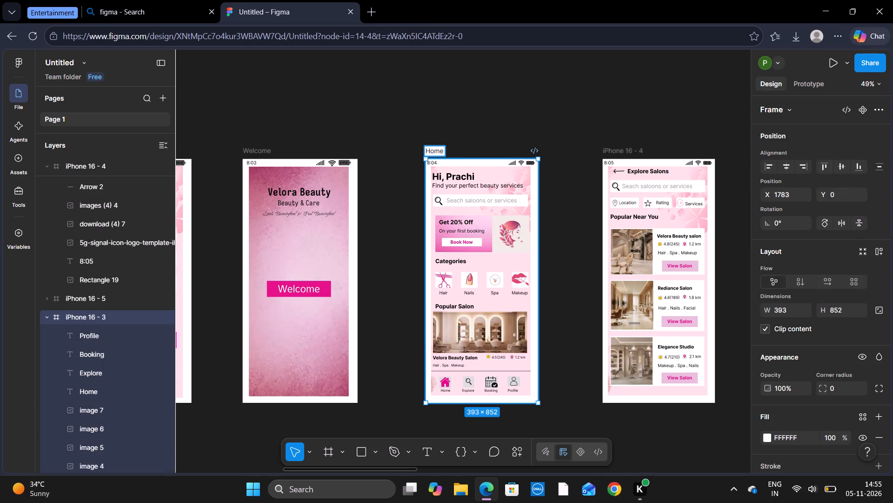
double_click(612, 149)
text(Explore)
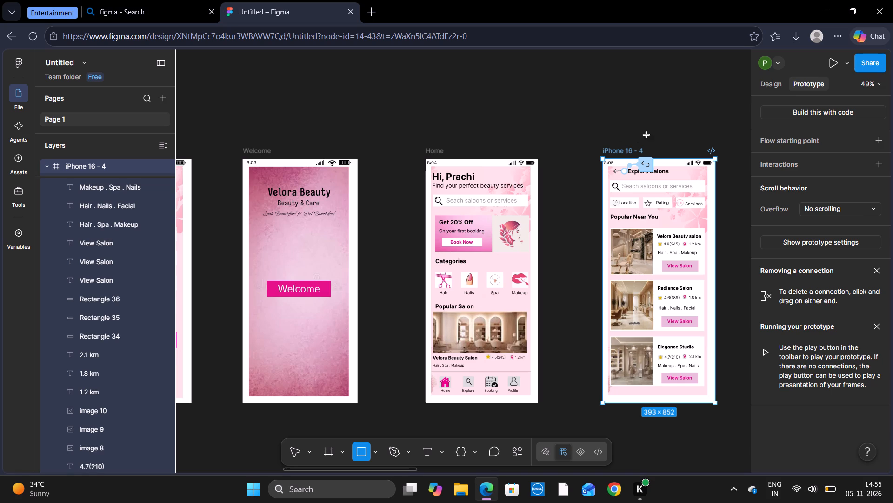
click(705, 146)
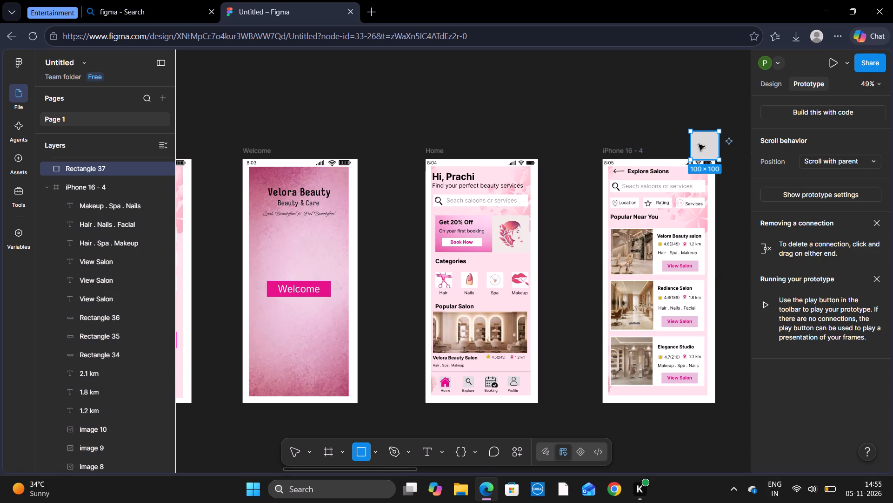
Rename the iPhone 16 - 4 frame as Explore.
double_click(640, 149)
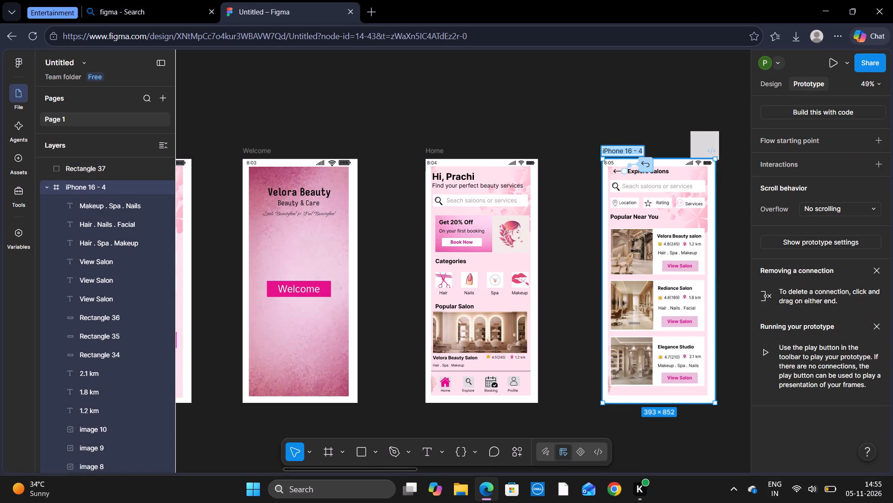
key(shift+e)
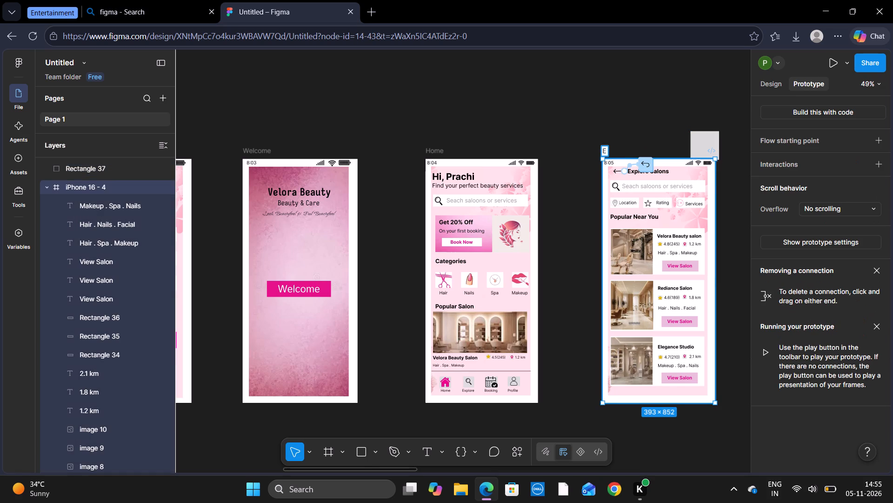
text(xplore)
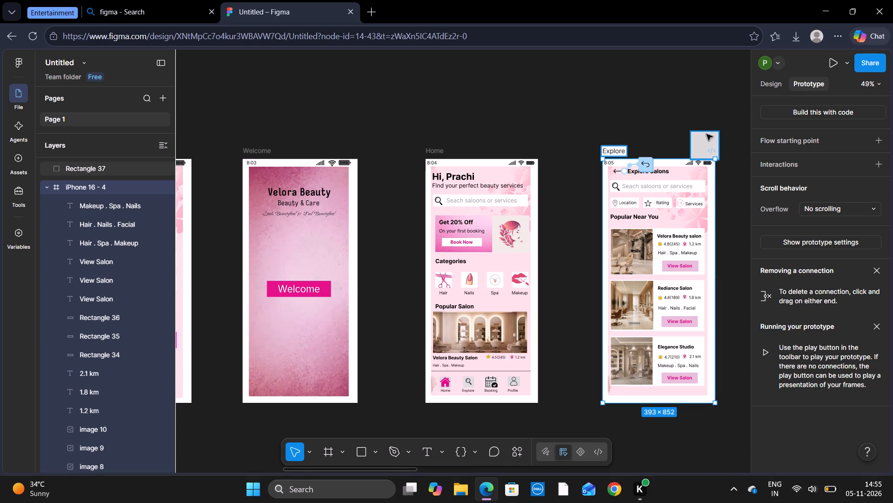
click(657, 112)
Delete the stray grey square above the Explore frame.
click(688, 140)
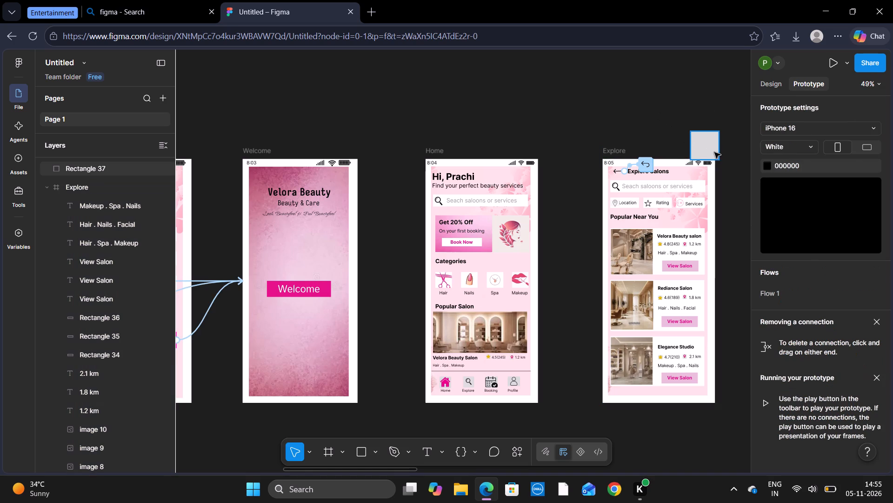
click(714, 152)
key(Delete)
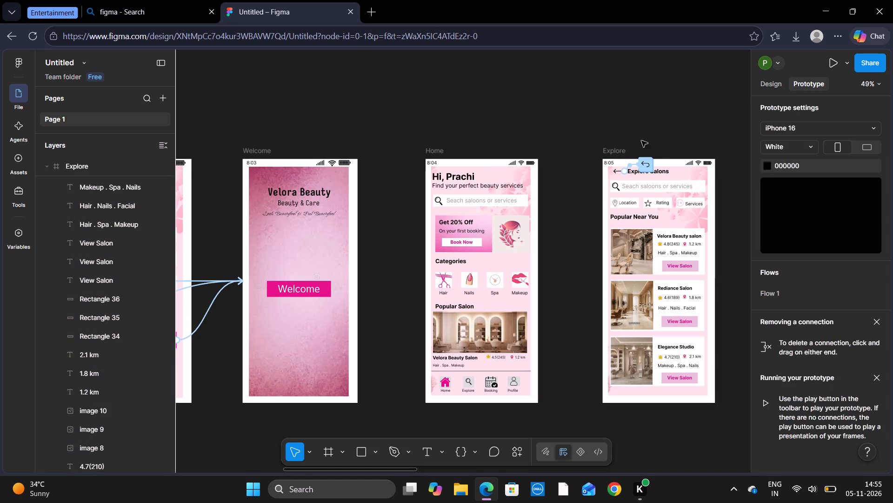
Delete the Back prototype connection from the back arrow on the Explore screen.
click(644, 163)
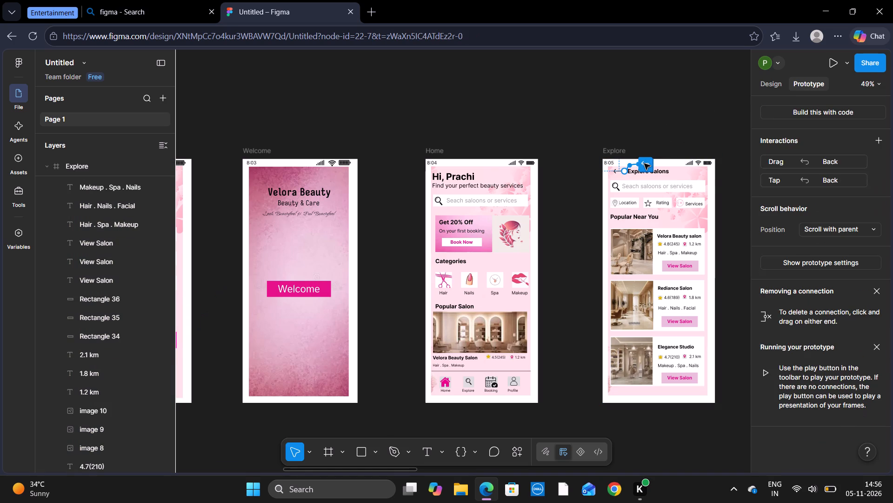
key(Delete)
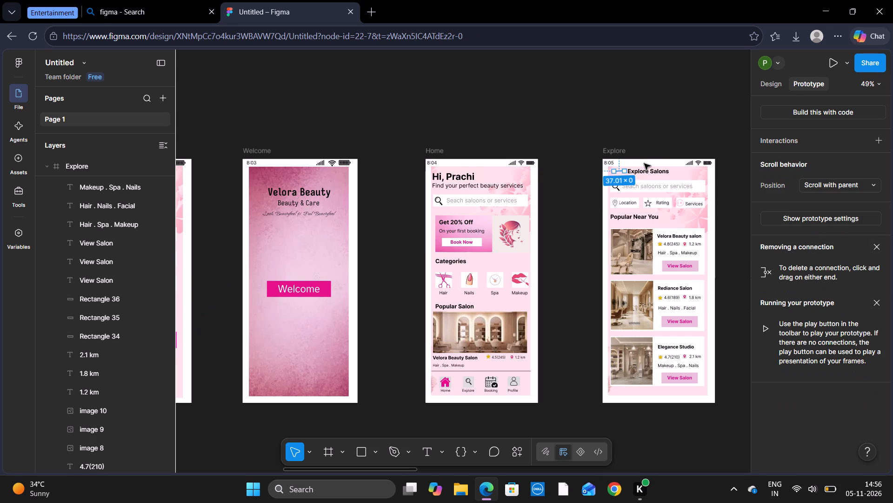
click(652, 129)
Rename the iPhone 16 - 5 frame as Salon and return to design mode.
scroll(652, 129, left, 1)
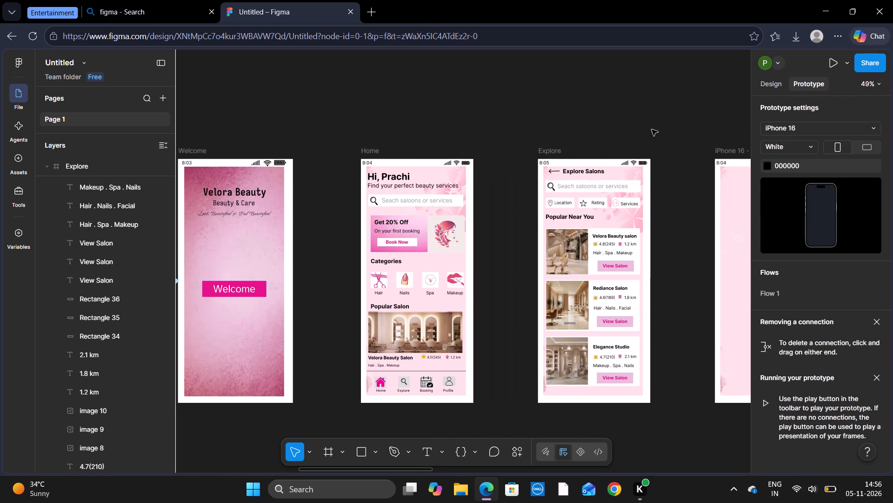
scroll(652, 129, left, 1)
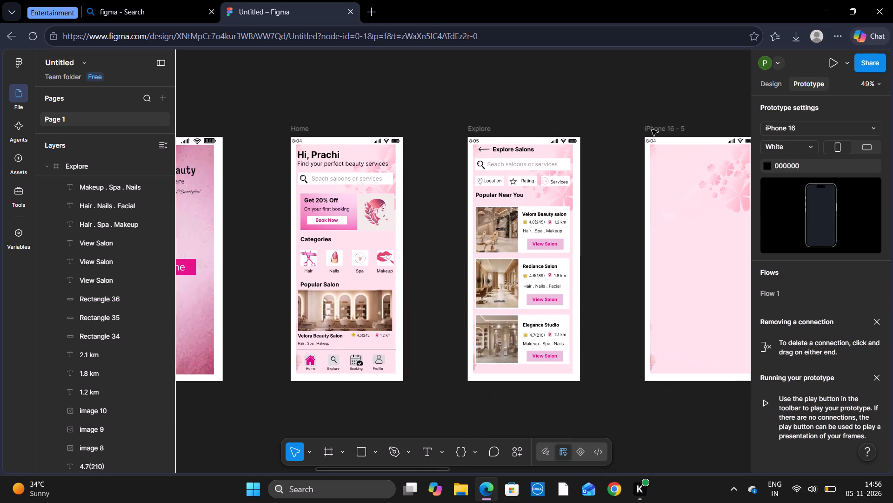
scroll(652, 129, left, 1)
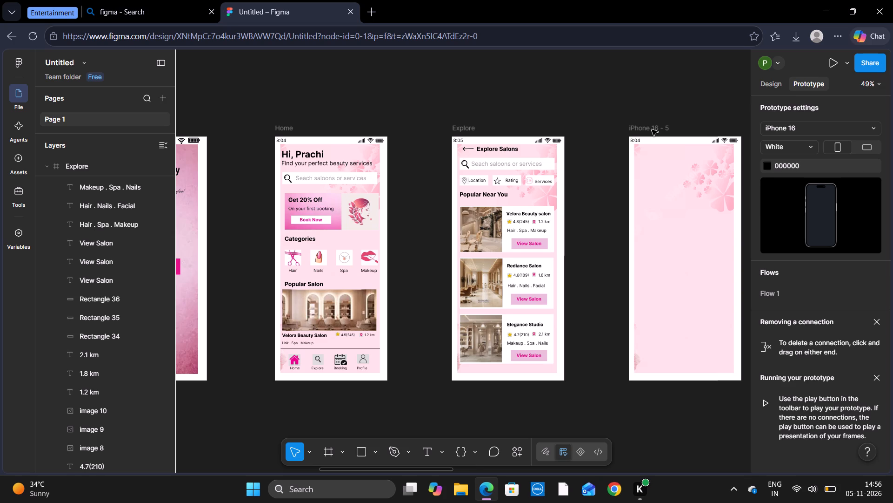
scroll(652, 129, left, 2)
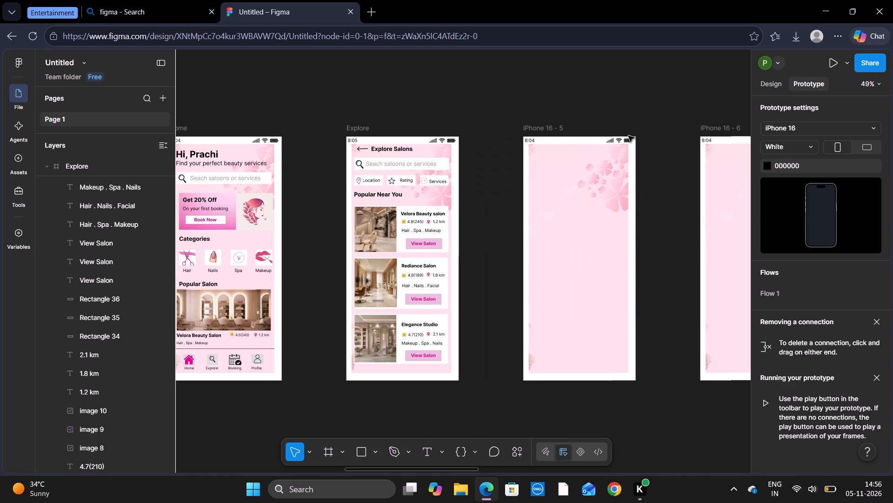
double_click(545, 127)
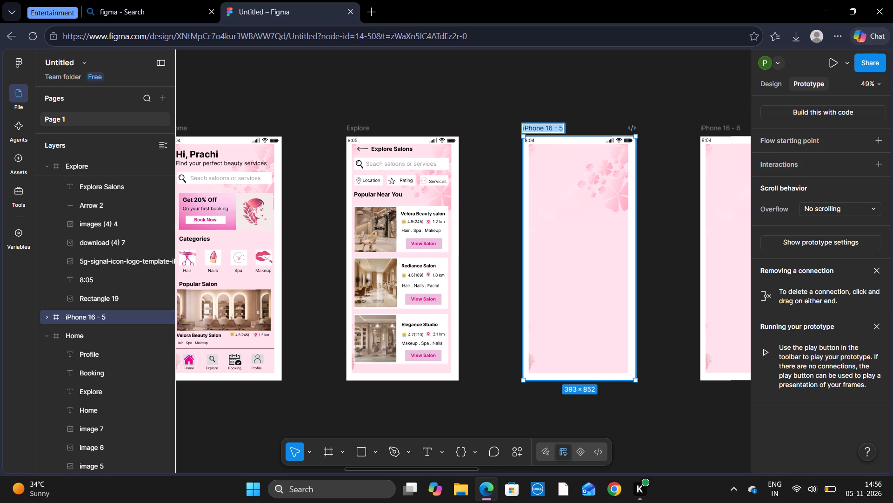
text(Salon)
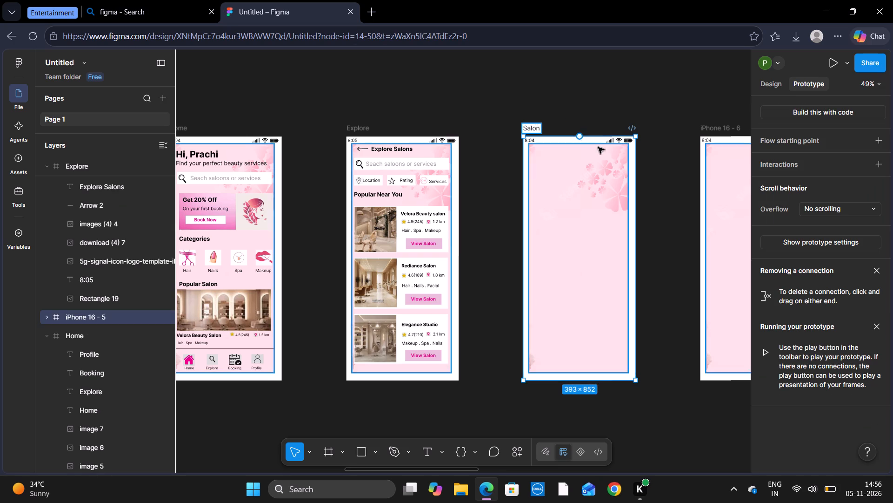
click(653, 179)
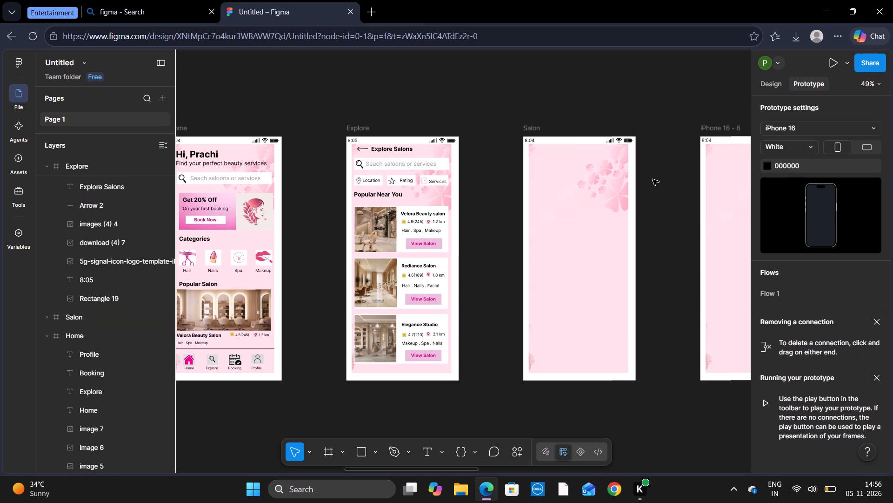
click(771, 80)
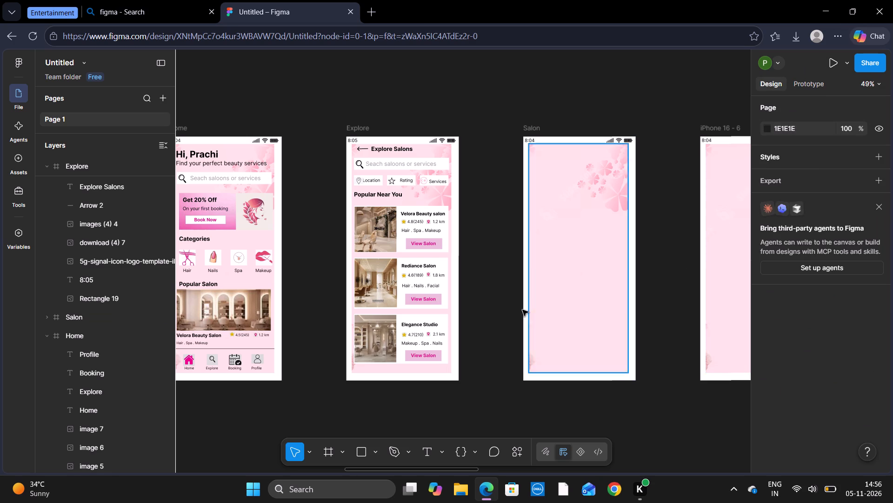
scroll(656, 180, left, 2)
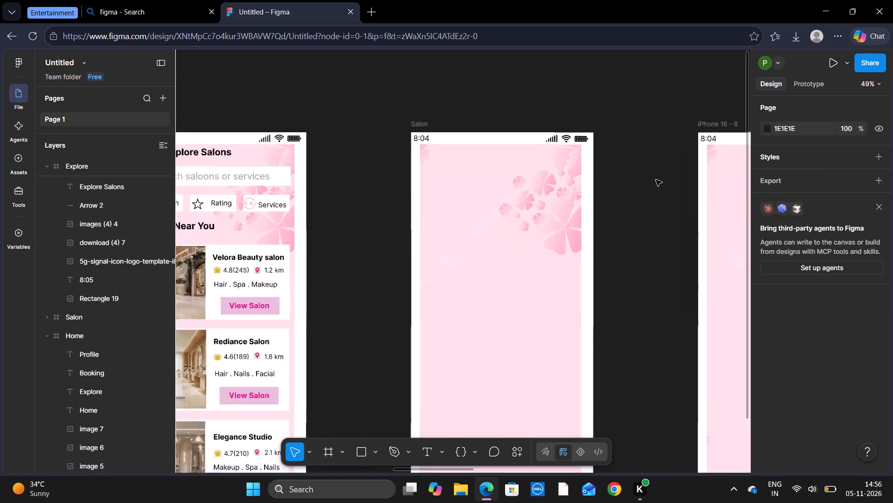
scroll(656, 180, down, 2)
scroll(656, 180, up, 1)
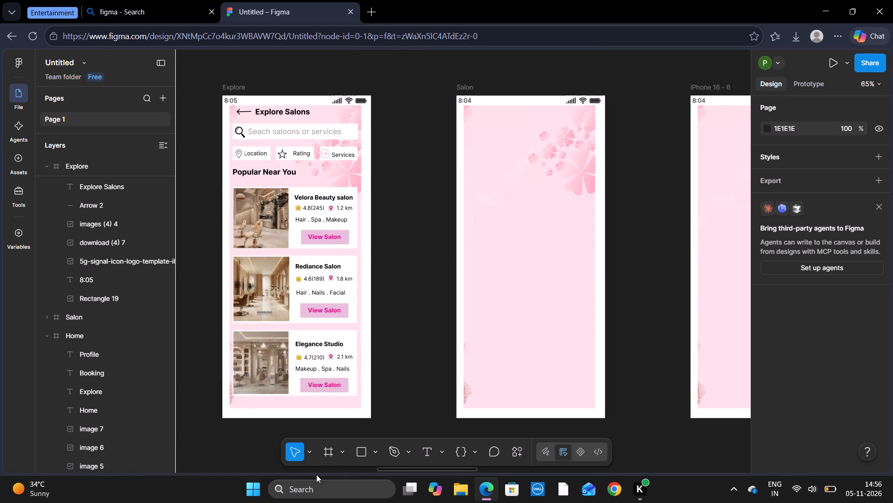
Open Google in a new browser tab and search for "beauty salon photos".
click(313, 486)
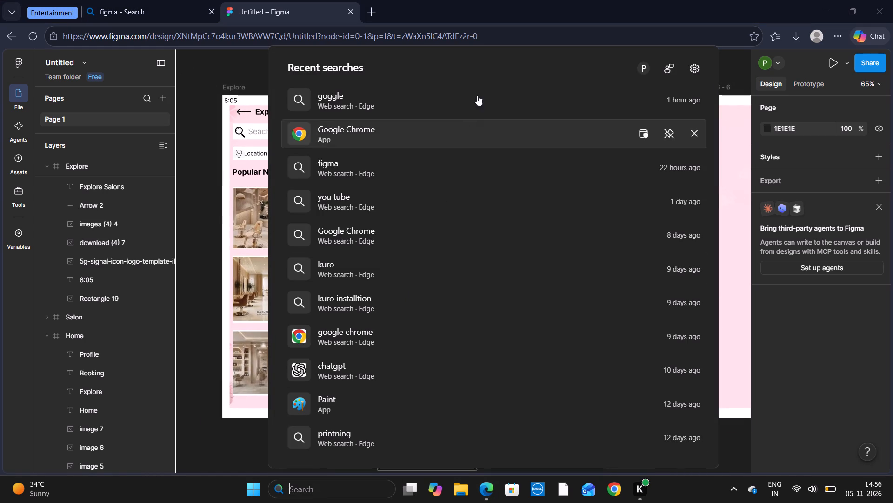
click(474, 96)
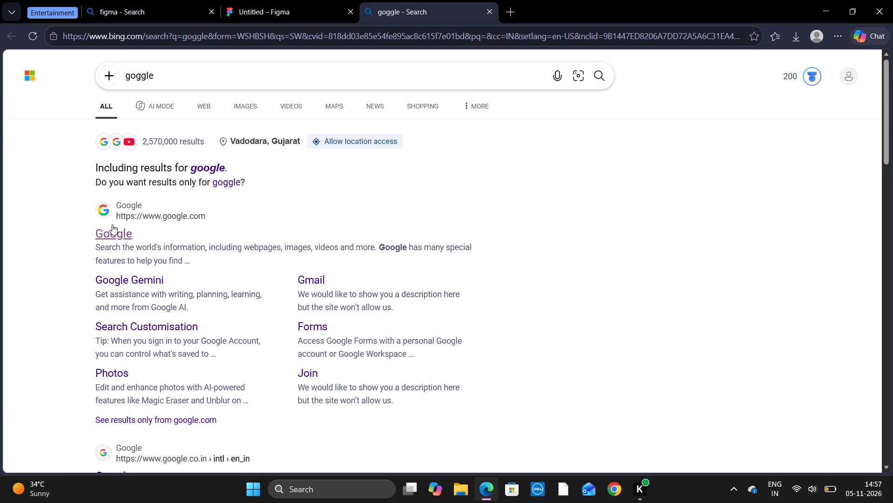
click(119, 227)
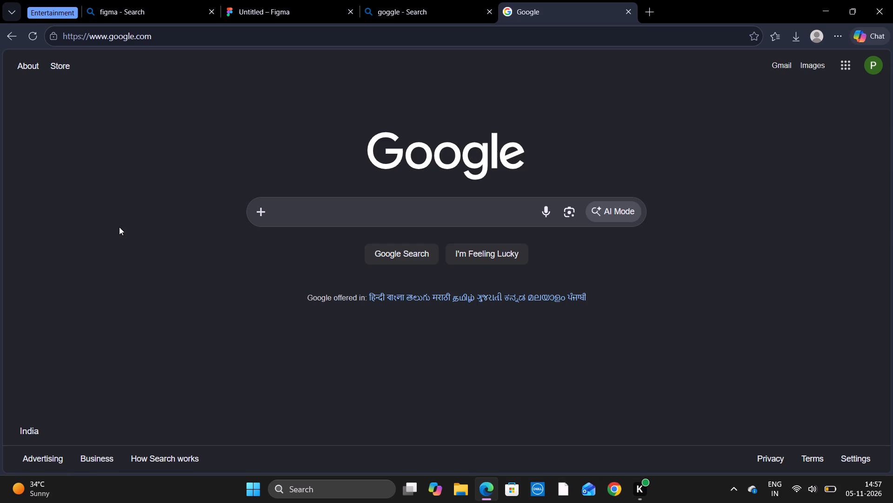
text(beauty salon photos)
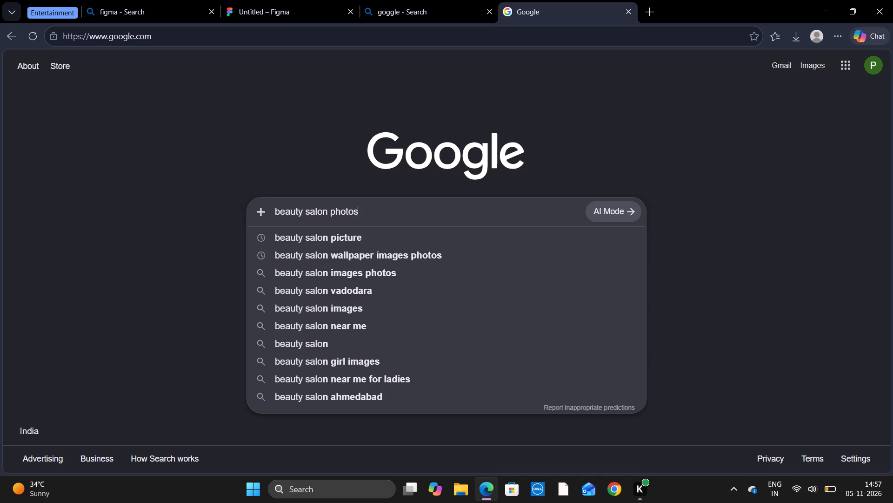
key(Return)
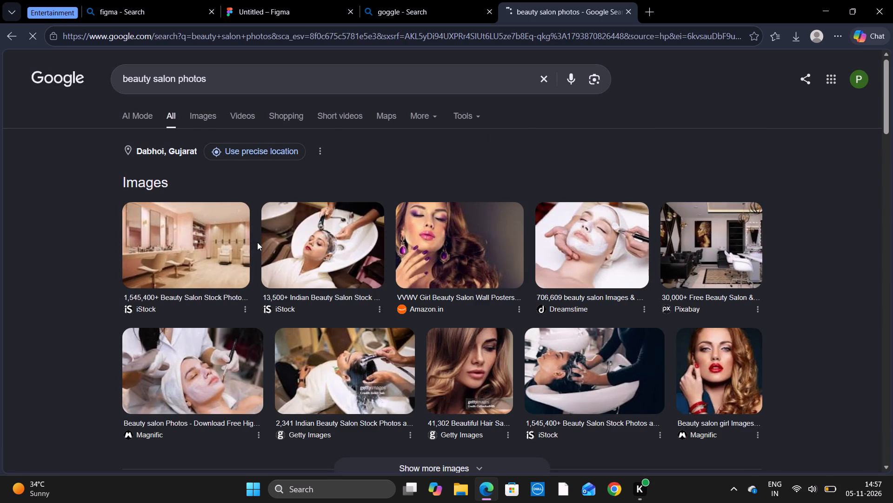
Open the pink salon interior photo from the image results and browse its related images for a suitable salon picture.
scroll(257, 242, down, 3)
scroll(257, 242, up, 1)
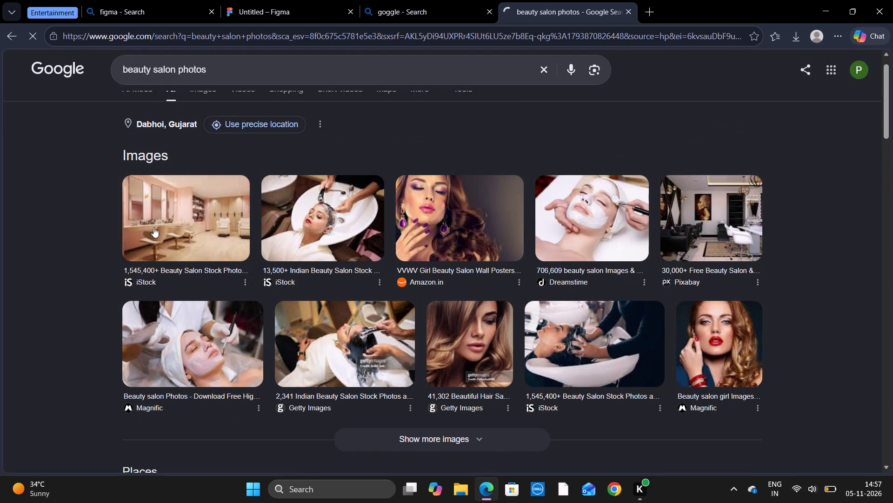
click(155, 209)
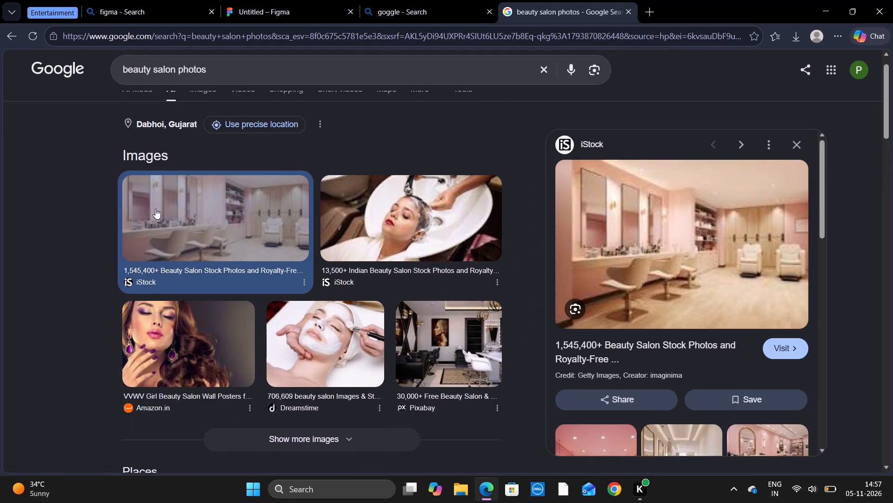
scroll(680, 314, down, 1)
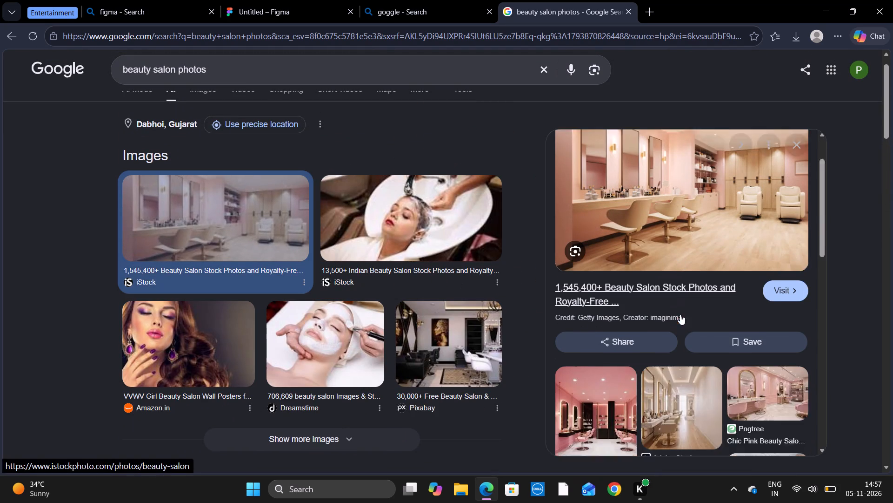
scroll(680, 314, down, 3)
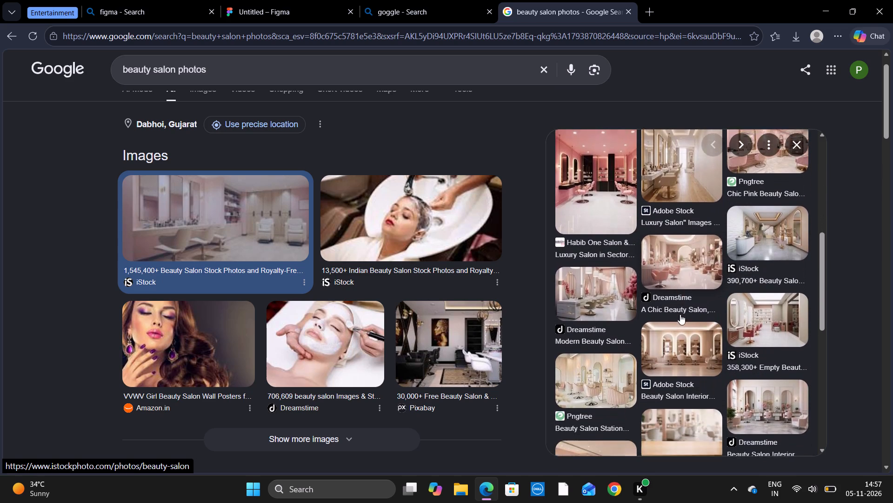
scroll(680, 314, down, 2)
scroll(680, 314, up, 2)
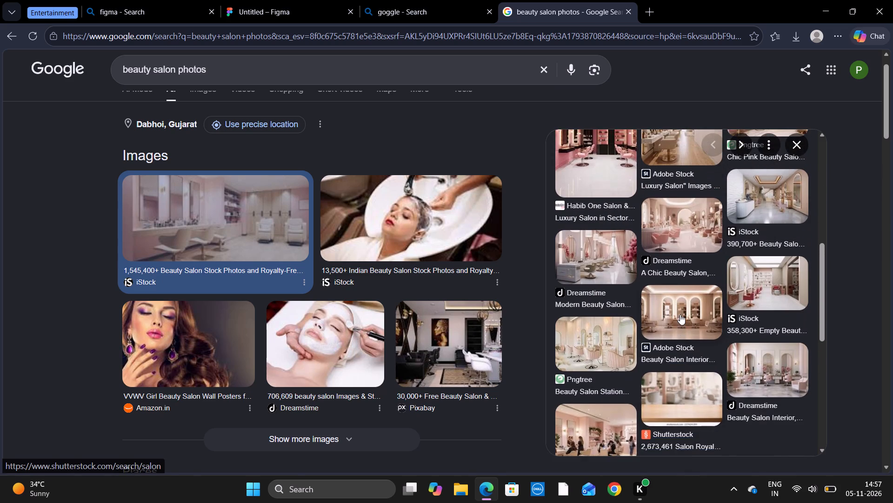
scroll(680, 314, up, 2)
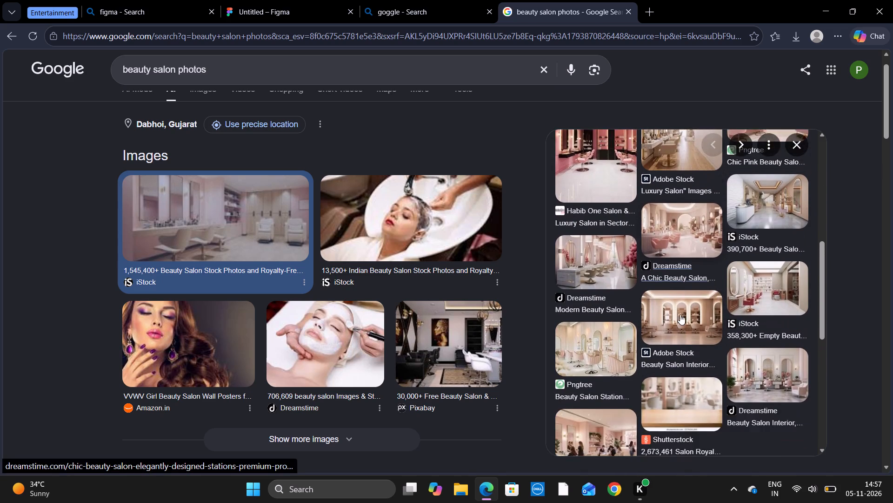
scroll(680, 314, up, 2)
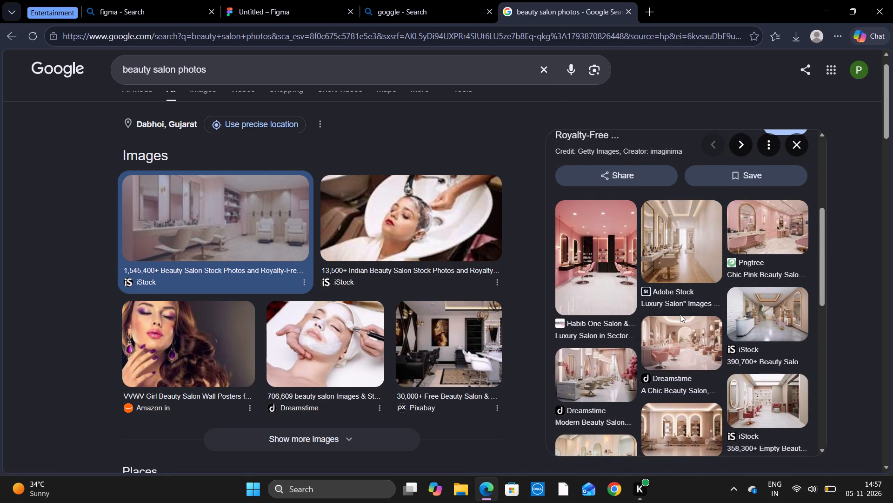
scroll(680, 314, down, 1)
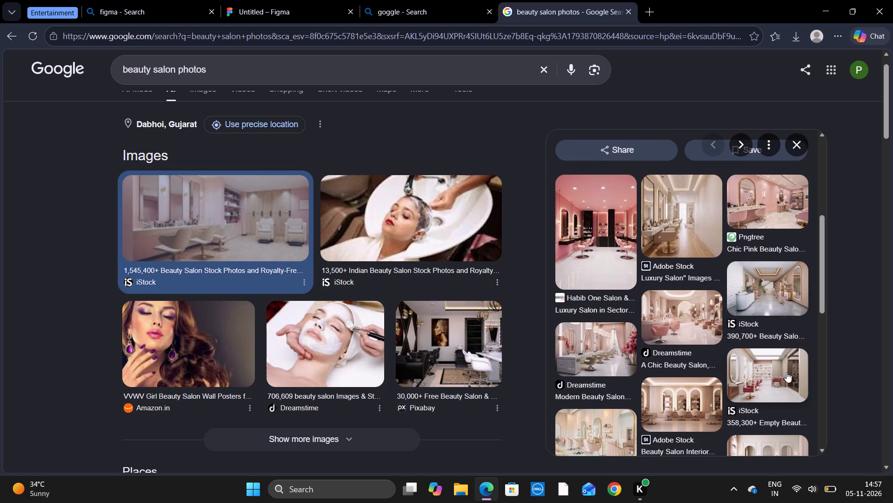
Copy the related iStock photo of a salon with a white reception desk and paste it into the Figma design.
right_click(785, 379)
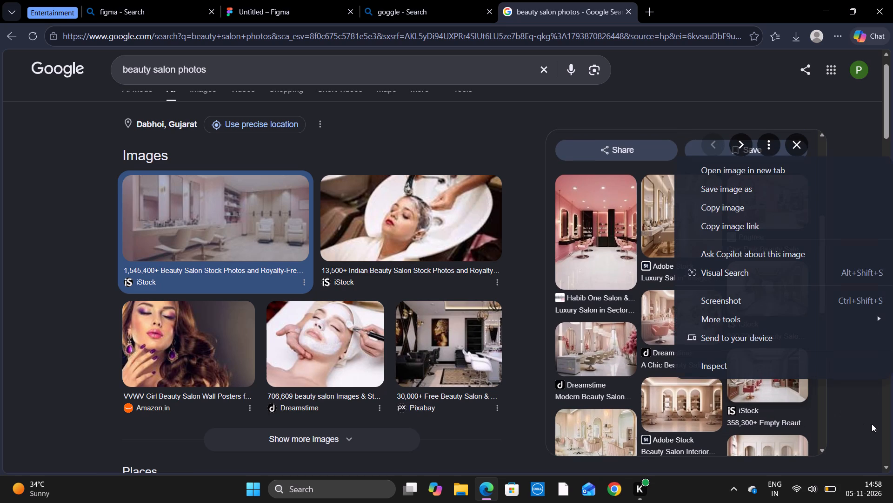
click(872, 424)
right_click(793, 272)
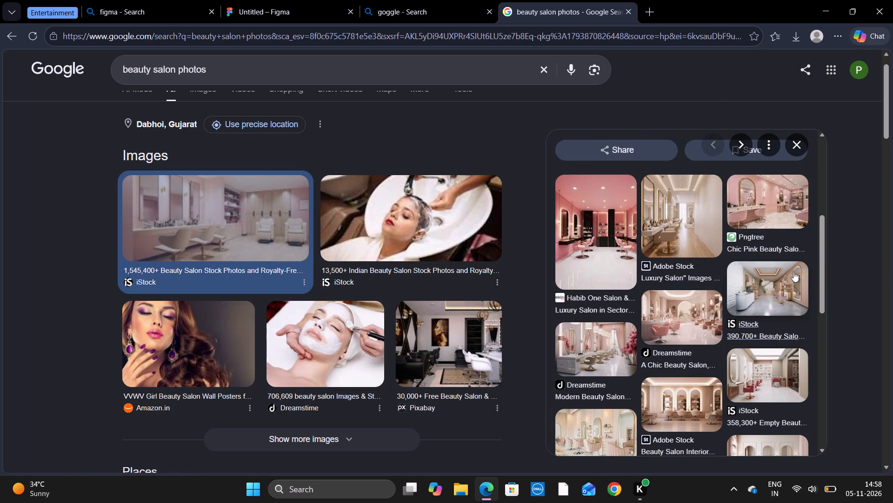
click(805, 102)
click(310, 13)
click(431, 192)
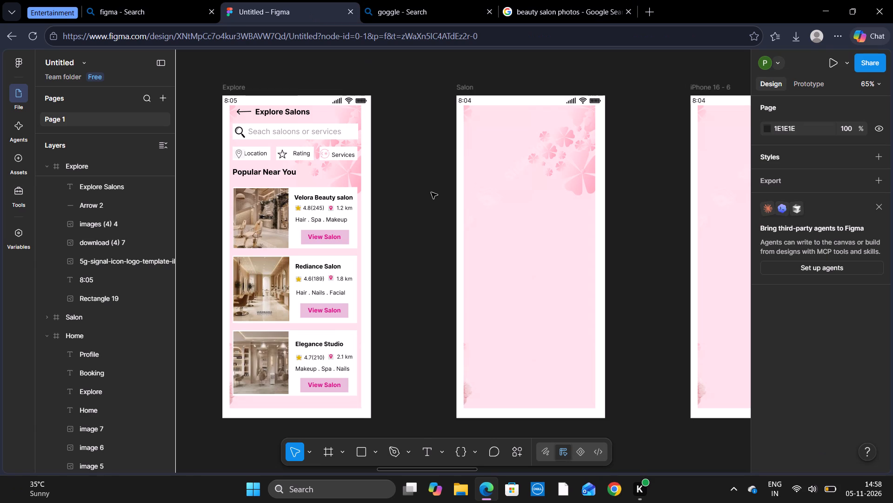
key(ctrl+v)
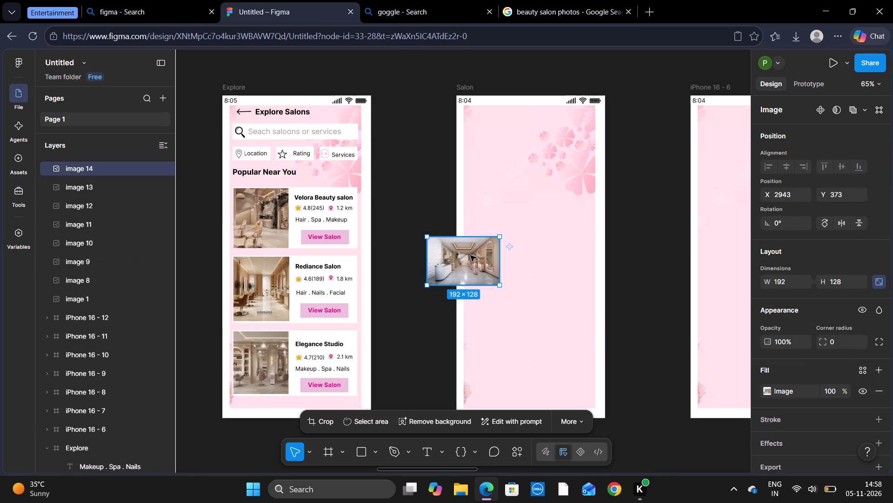
Move the pasted salon photo to the top of the Salon frame and resize it to about 338 × 225.
drag(470, 255, 530, 154)
drag(559, 156, 567, 158)
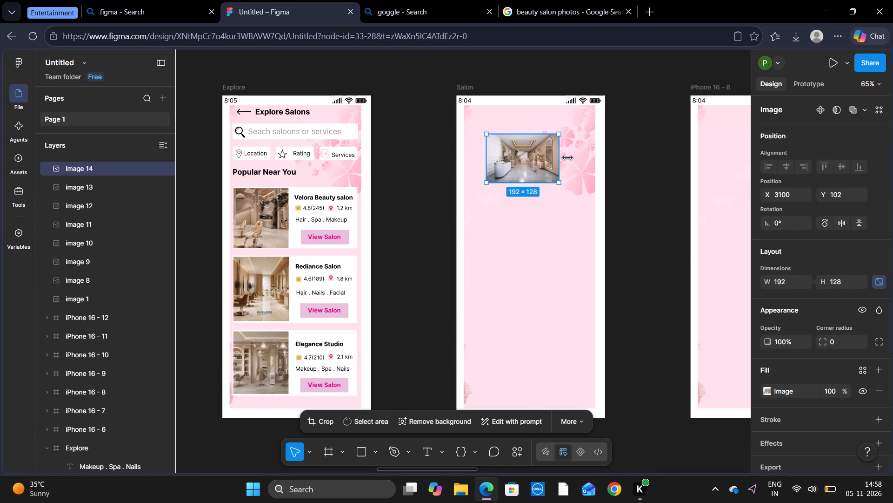
drag(567, 158, 593, 166)
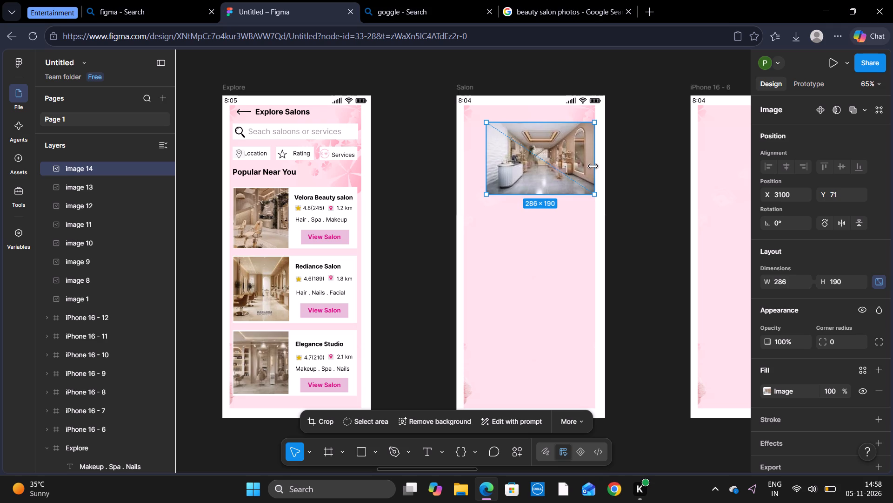
drag(593, 166, 593, 166)
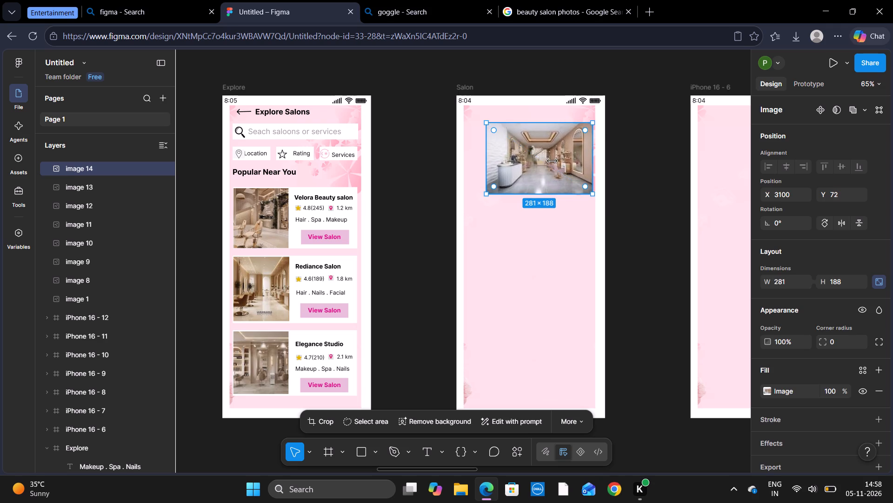
drag(486, 157, 469, 159)
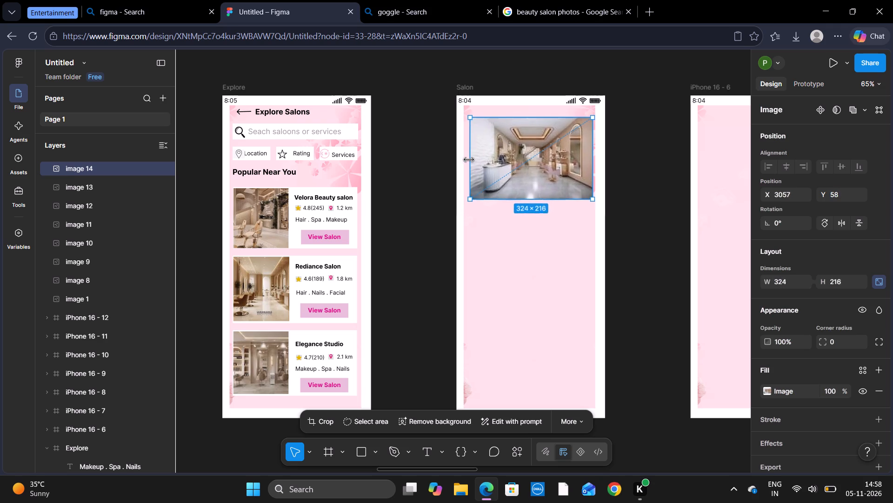
drag(469, 159, 466, 159)
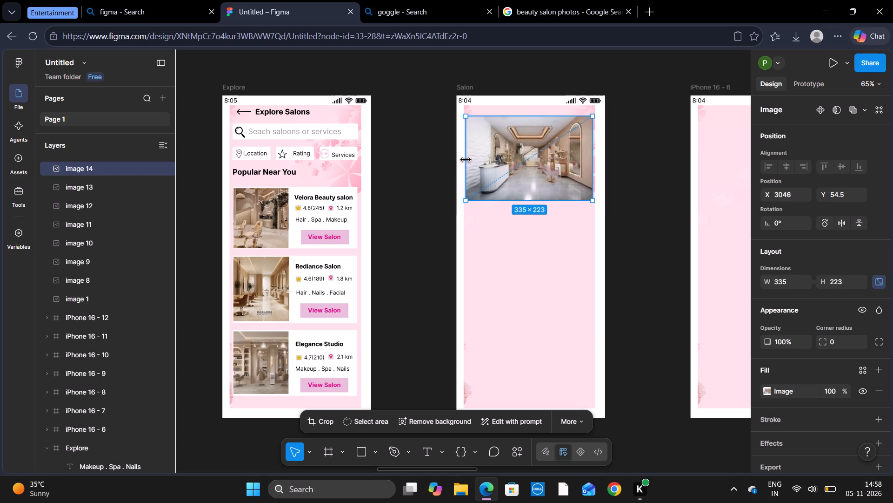
drag(466, 159, 465, 159)
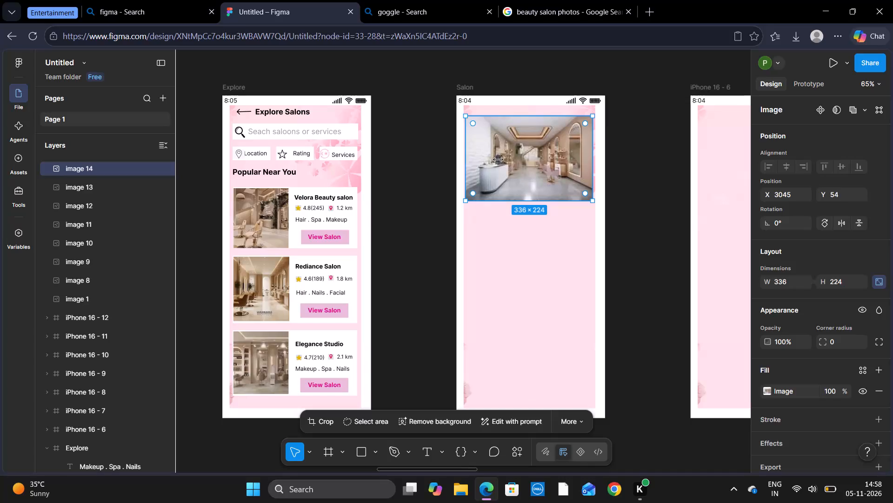
click(591, 153)
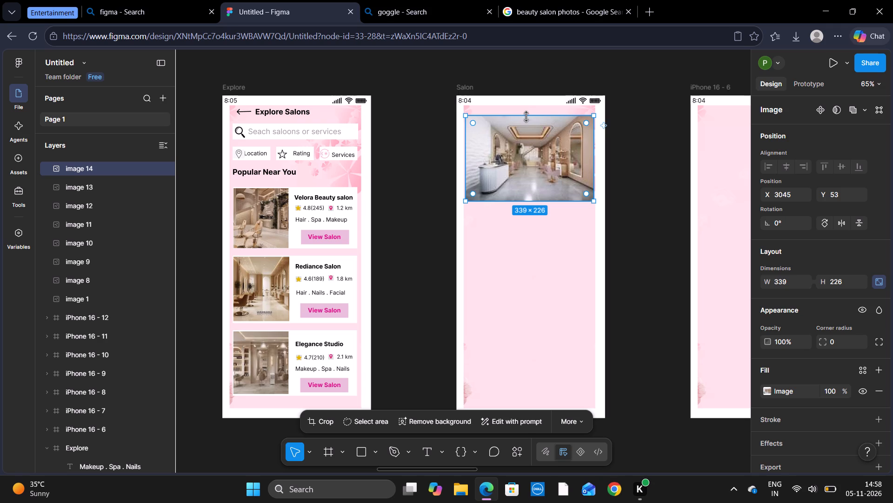
drag(526, 116, 526, 113)
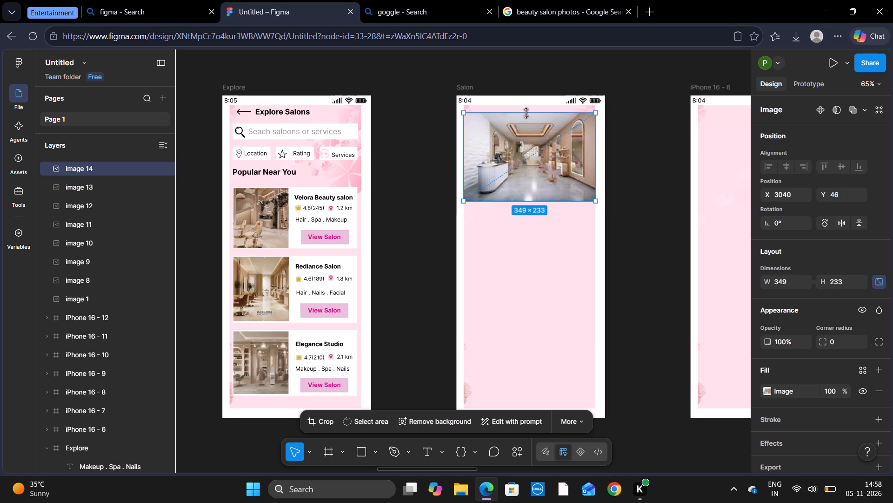
drag(526, 113, 526, 112)
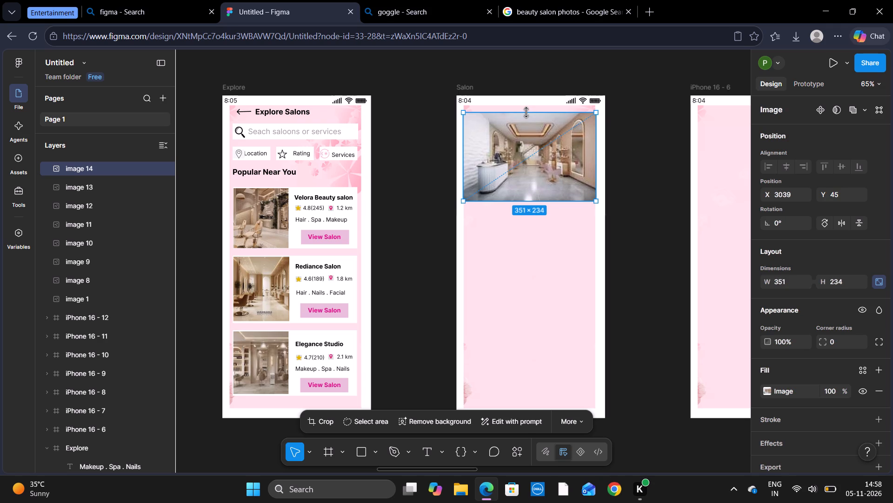
drag(526, 112, 568, 111)
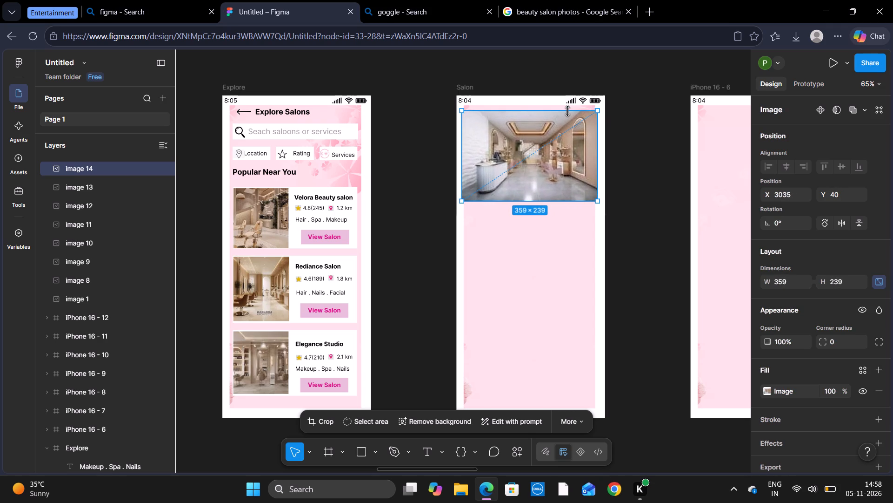
drag(568, 111, 568, 113)
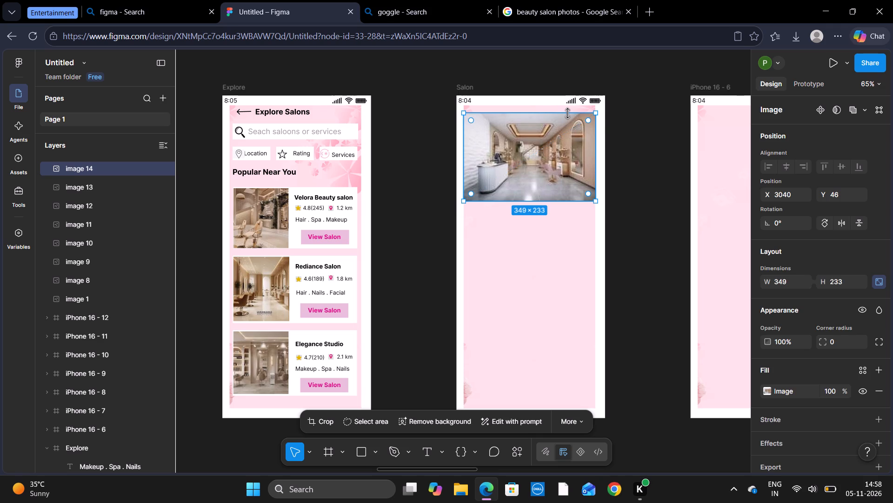
click(595, 152)
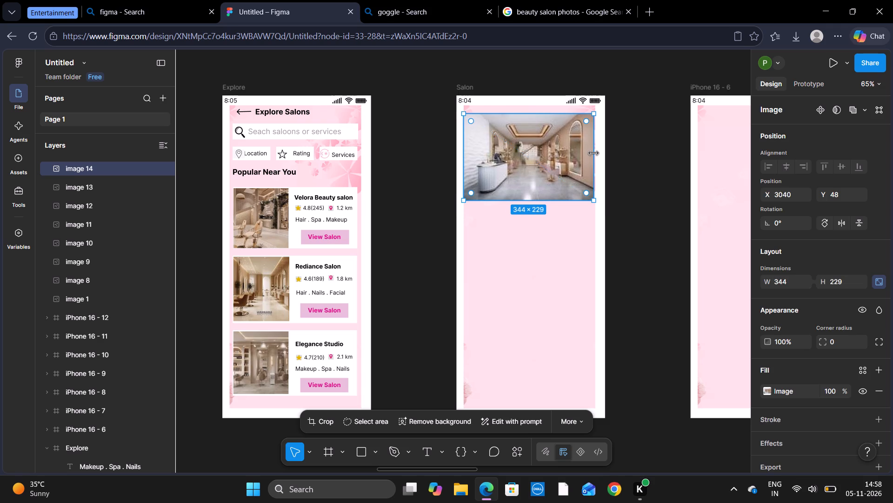
click(464, 151)
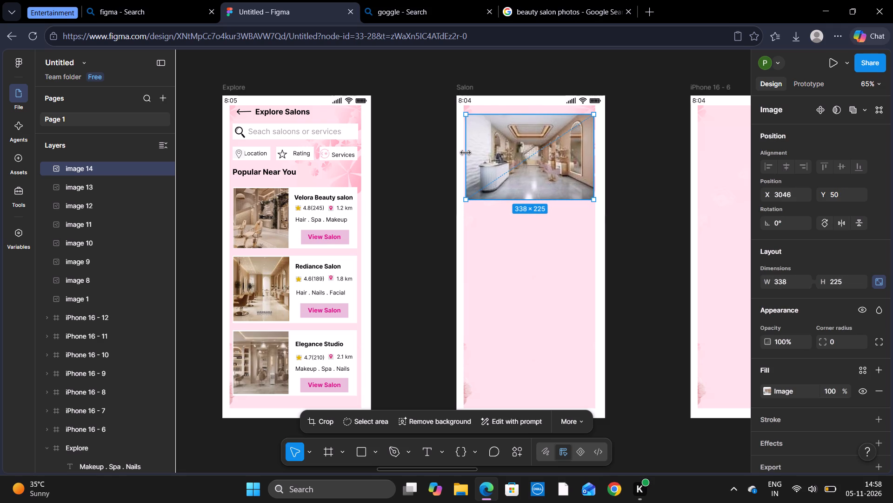
Draw a rectangle of about 335 × 520 beneath the photo in the Salon frame.
click(368, 456)
drag(466, 211, 586, 376)
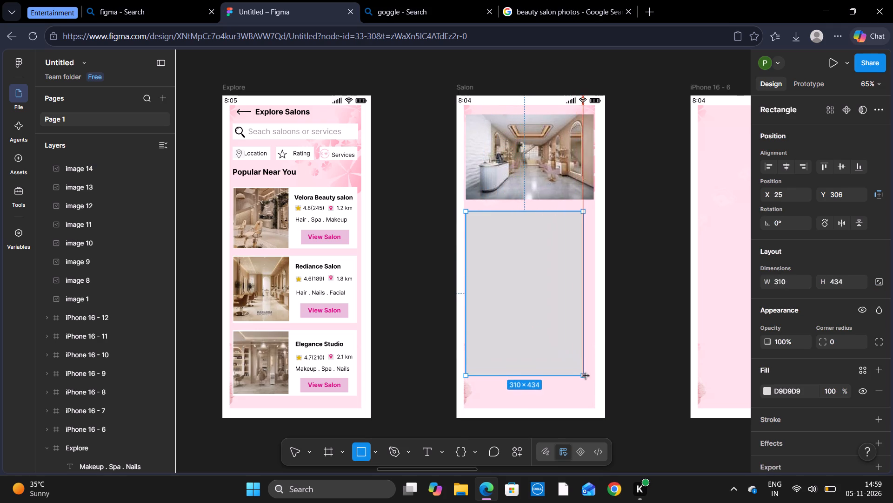
drag(586, 376, 592, 401)
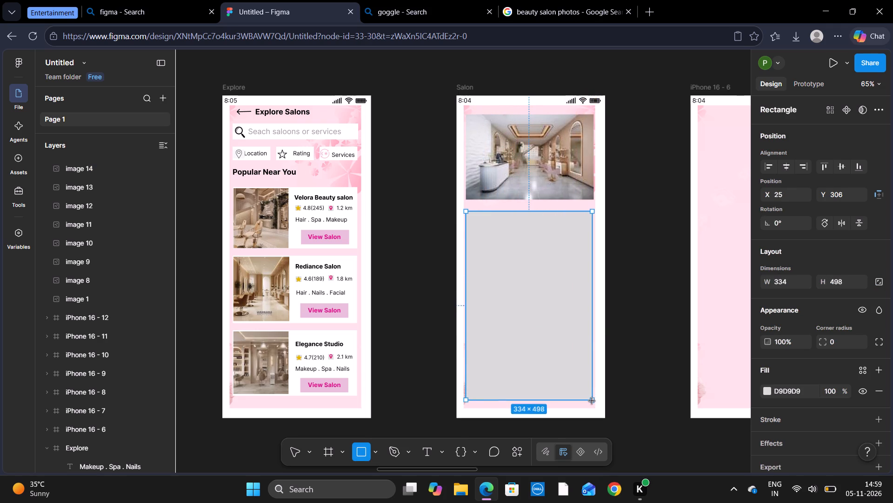
drag(592, 401, 591, 407)
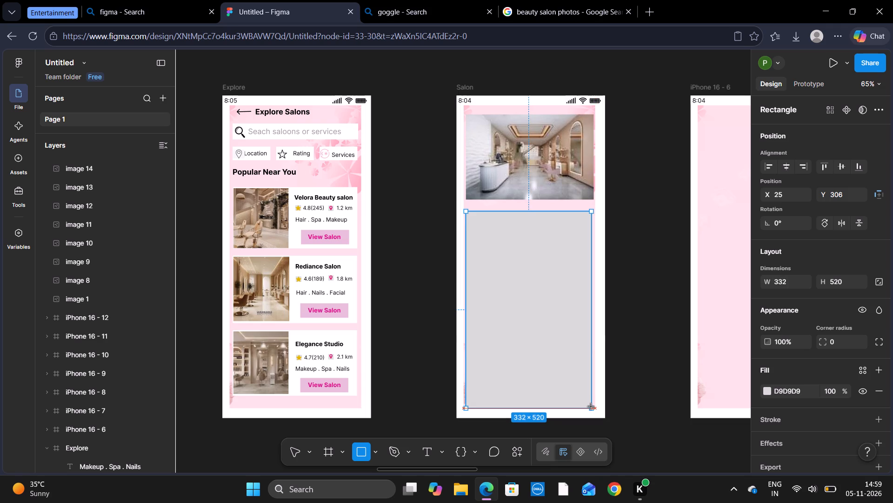
drag(591, 407, 593, 406)
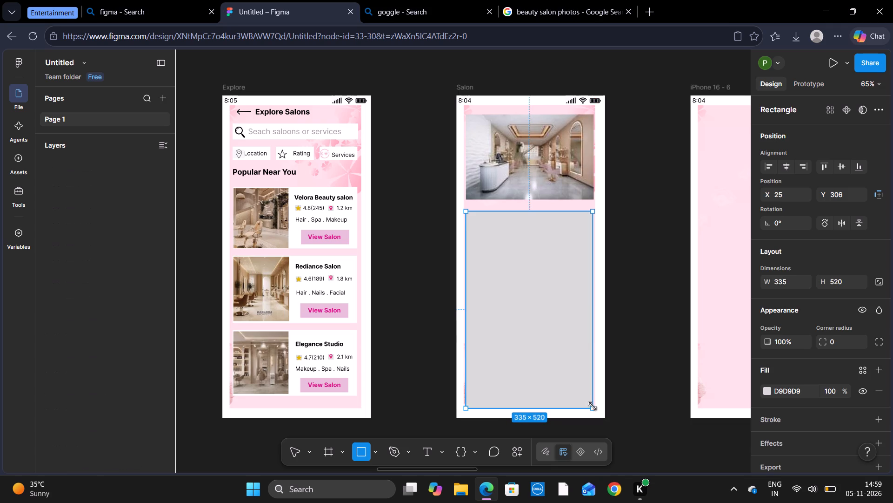
Set the fill of the large rectangle below the salon photo to white, FFFFFF.
click(766, 392)
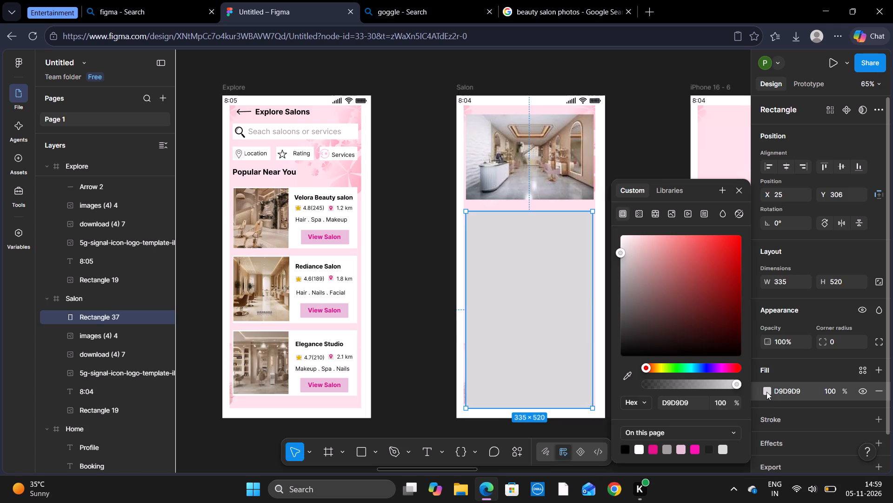
click(639, 450)
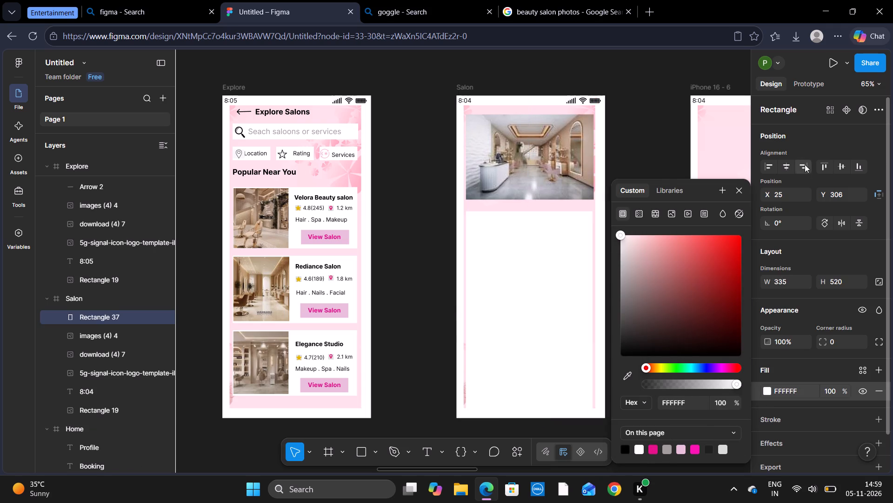
click(735, 191)
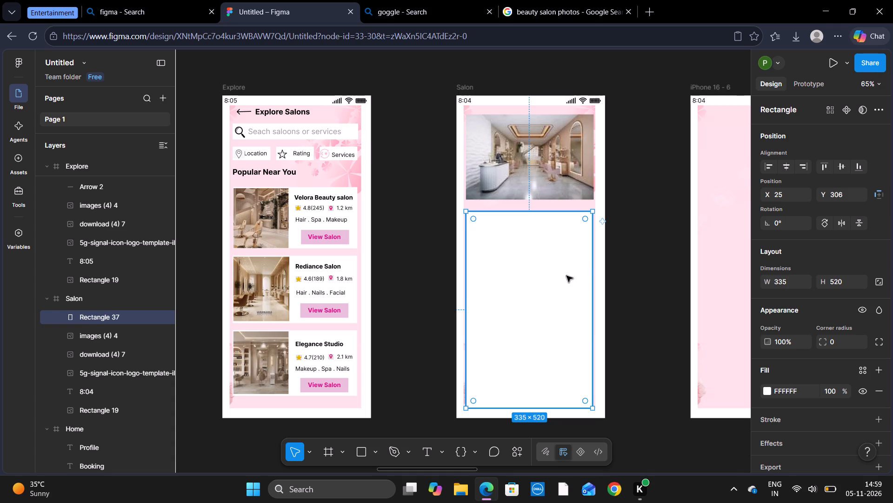
click(640, 249)
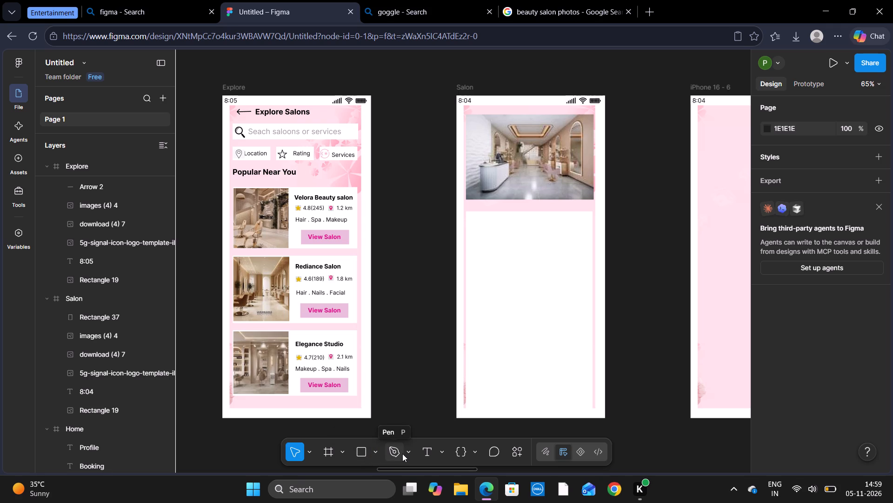
Add the bold, size 20 text "Velora Beauty Salon" near the top of the white card in the Salon frame.
click(428, 454)
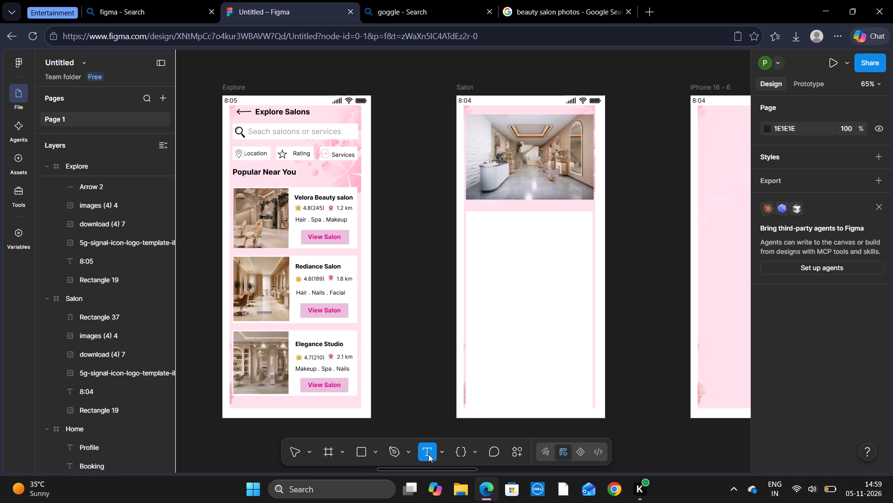
click(473, 224)
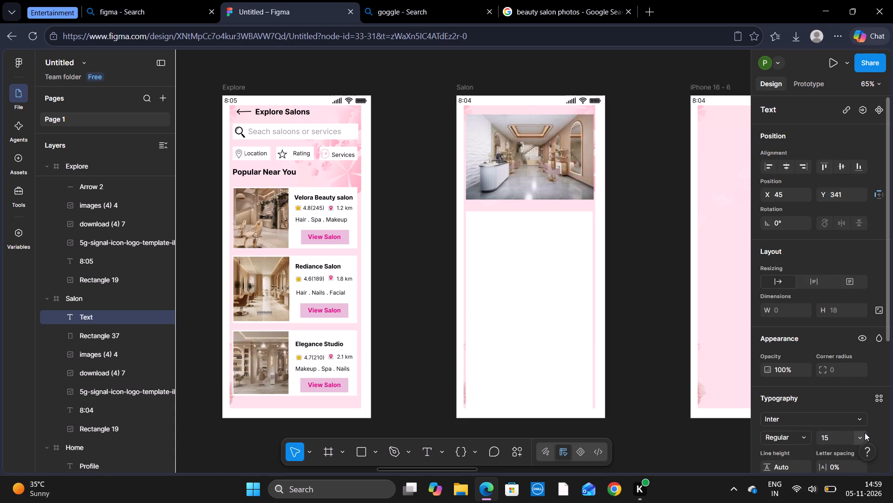
click(865, 433)
click(856, 322)
click(805, 437)
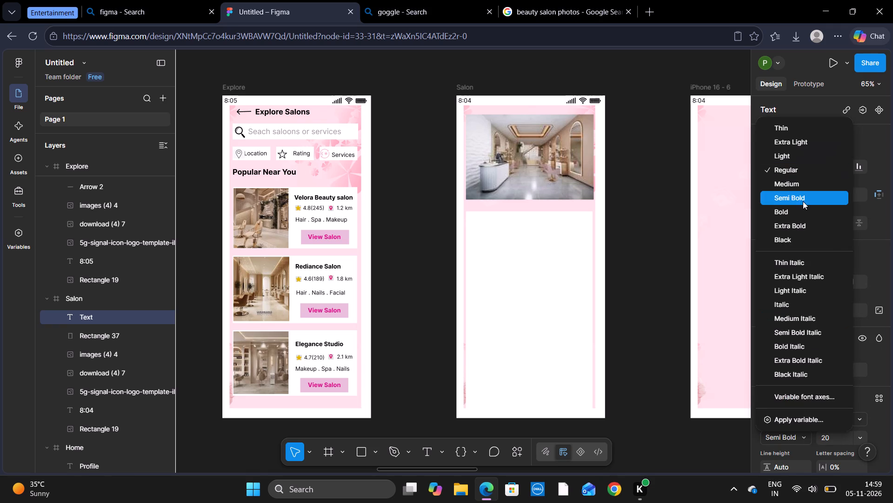
click(803, 212)
text(Velora b)
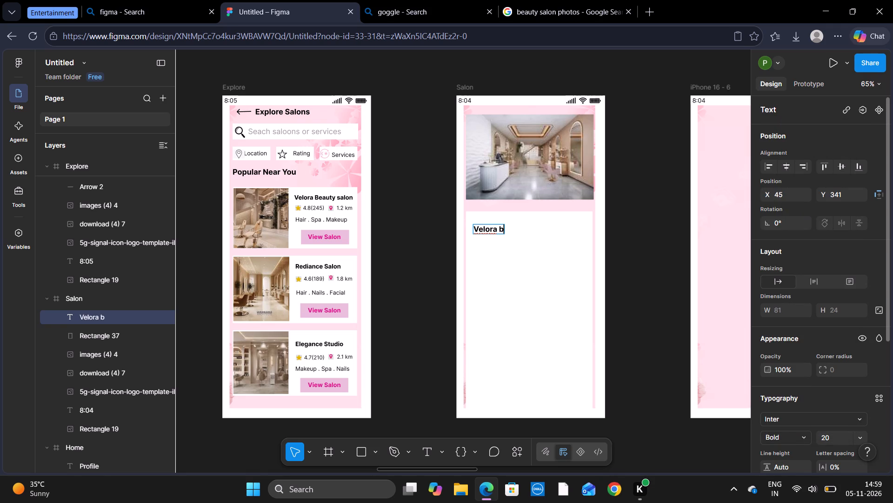
key(BackSpace)
text(Beauty)
key(space)
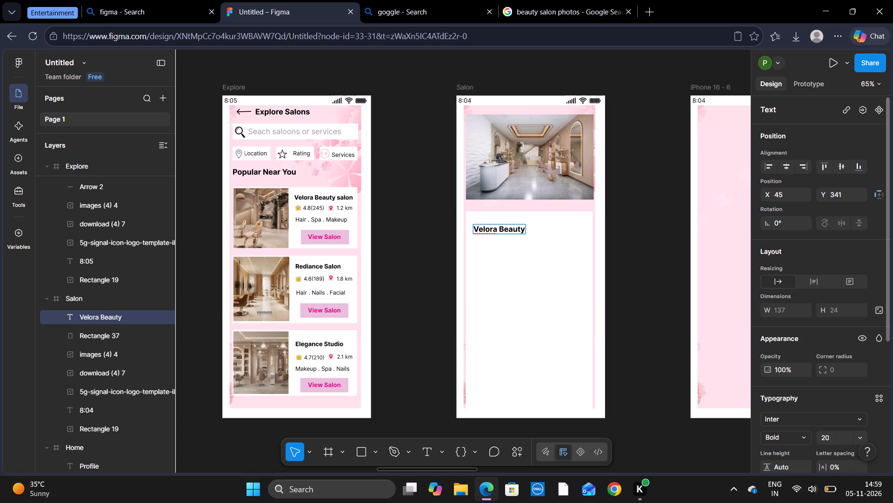
text(Sa)
text(lon)
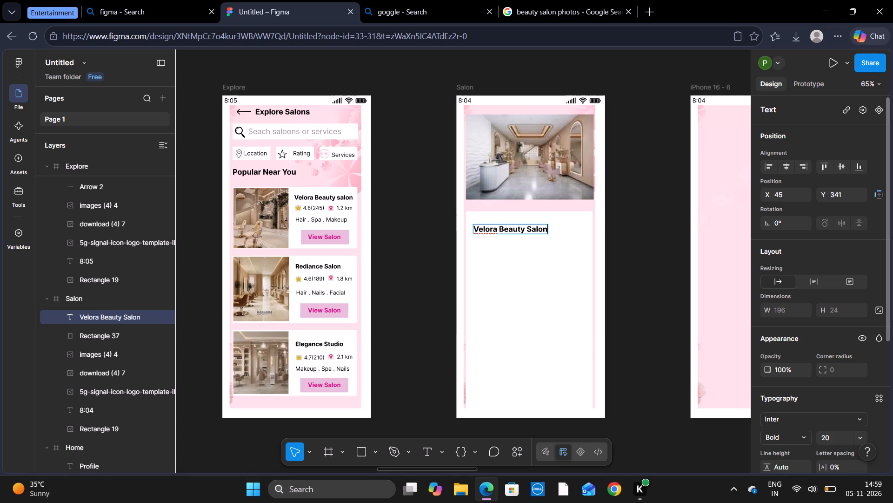
click(580, 255)
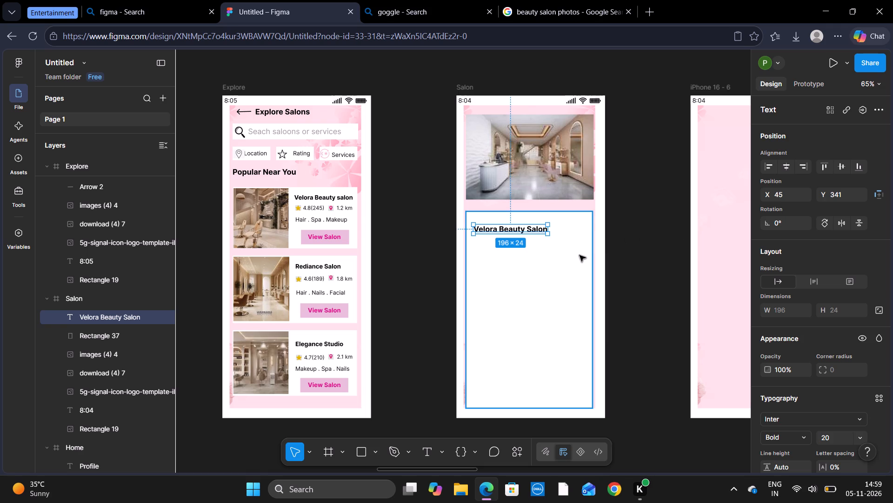
Move the Velora Beauty Salon heading to the card's upper-left corner, at about X 25, Y 316.
drag(534, 228, 530, 224)
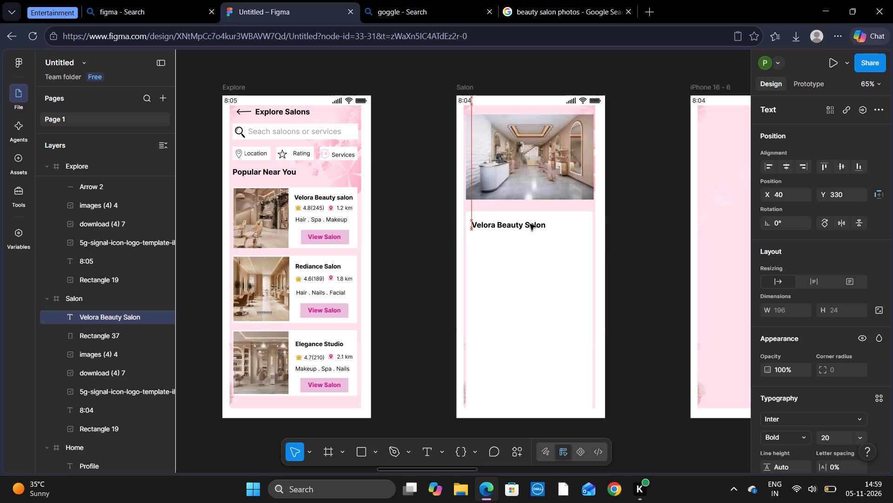
drag(530, 224, 529, 218)
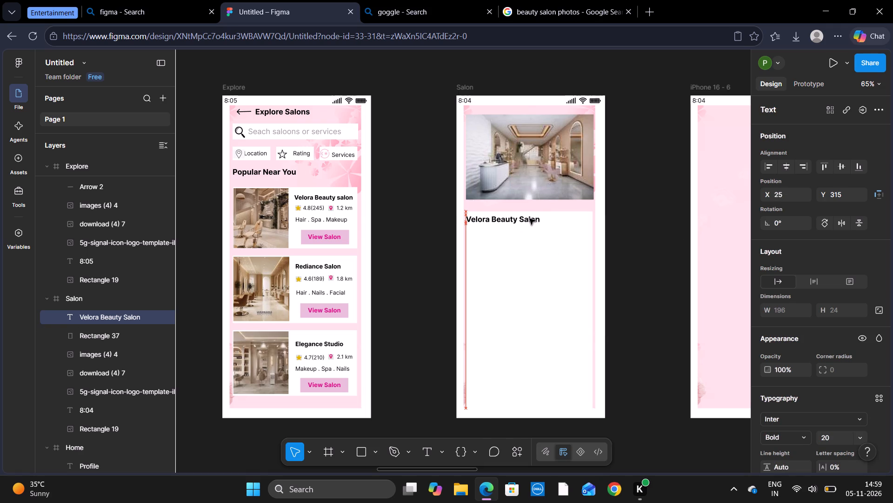
drag(529, 218, 529, 219)
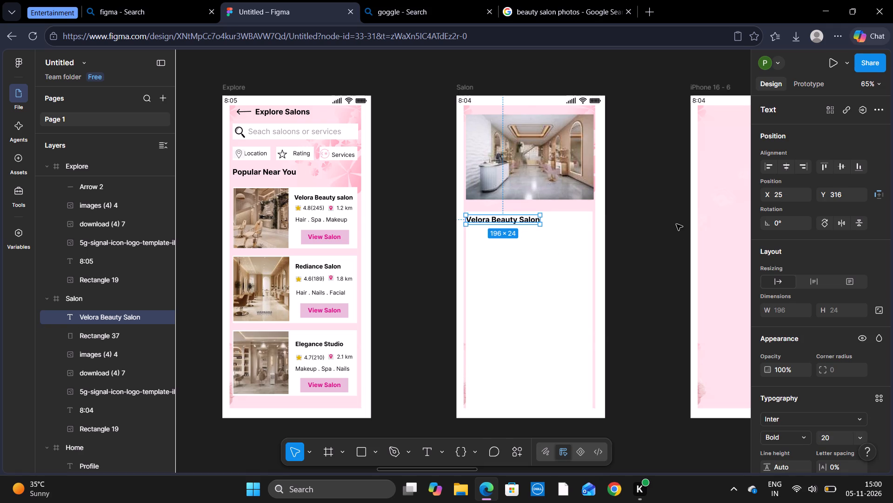
click(676, 224)
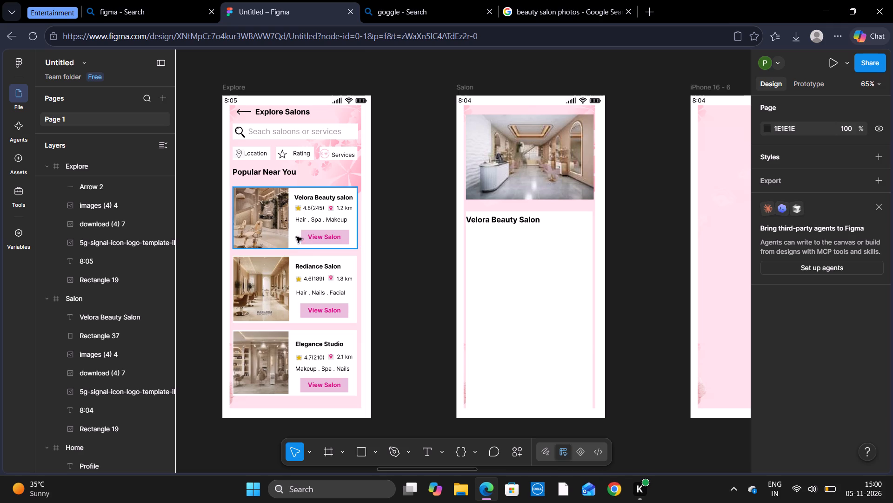
Copy the star icon from the Explore screen's Velora card and place it below the Salon heading at about X 40, Y 358.
click(298, 211)
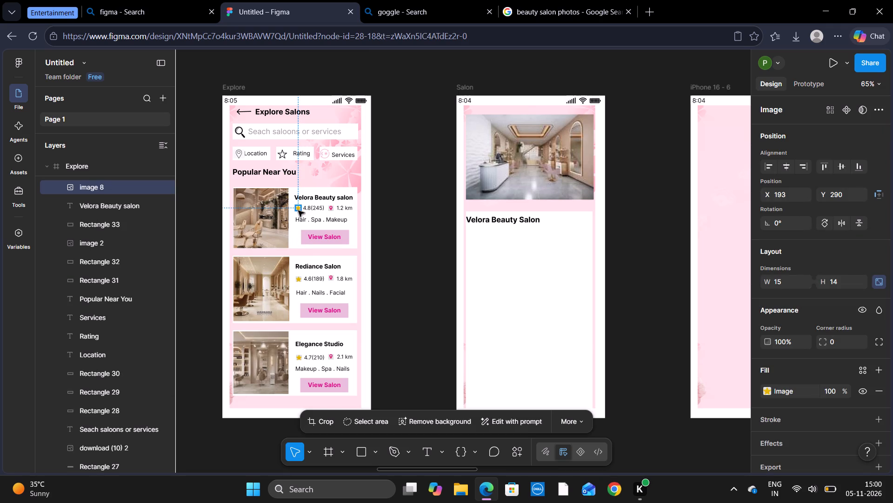
key(ctrl+c)
key(ctrl+v)
drag(298, 211, 313, 211)
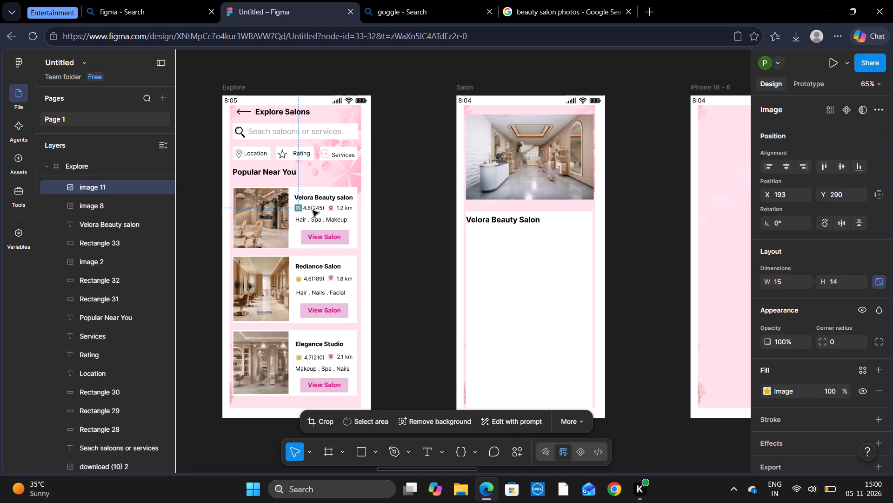
drag(313, 211, 470, 237)
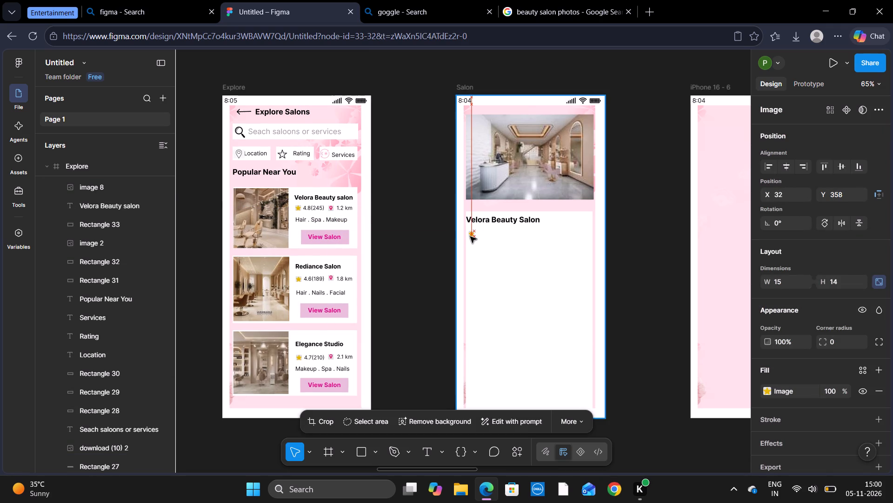
drag(470, 237, 469, 235)
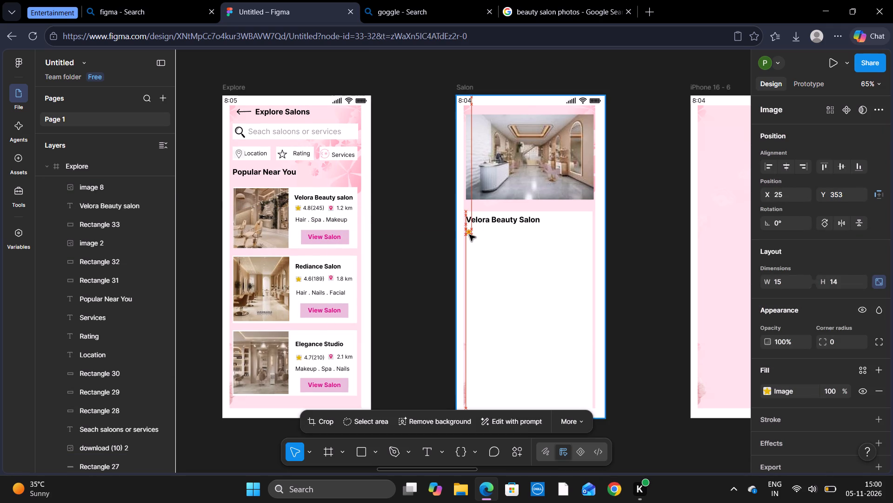
drag(469, 235, 473, 236)
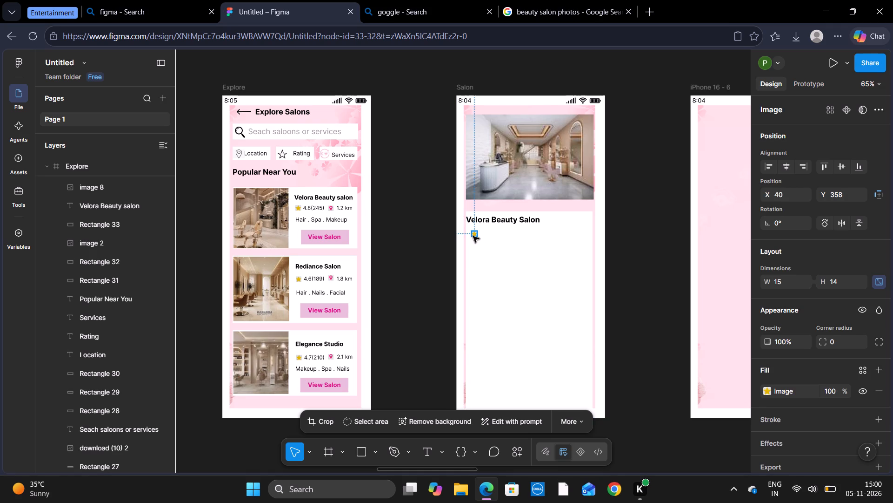
Copy the location pin icon from the Explore screen's Velora card and place it directly beneath the Salon frame's star at about X 41, Y 382.
click(332, 210)
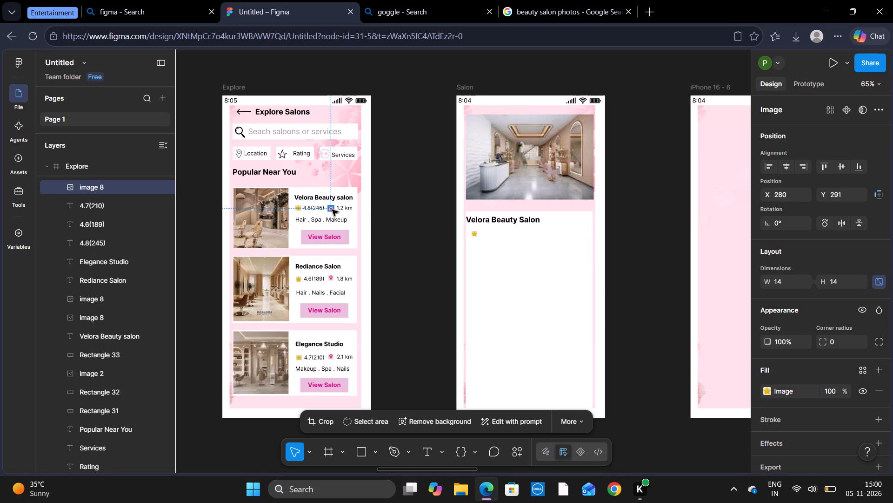
key(ctrl+c)
key(ctrl+v)
drag(332, 210, 419, 264)
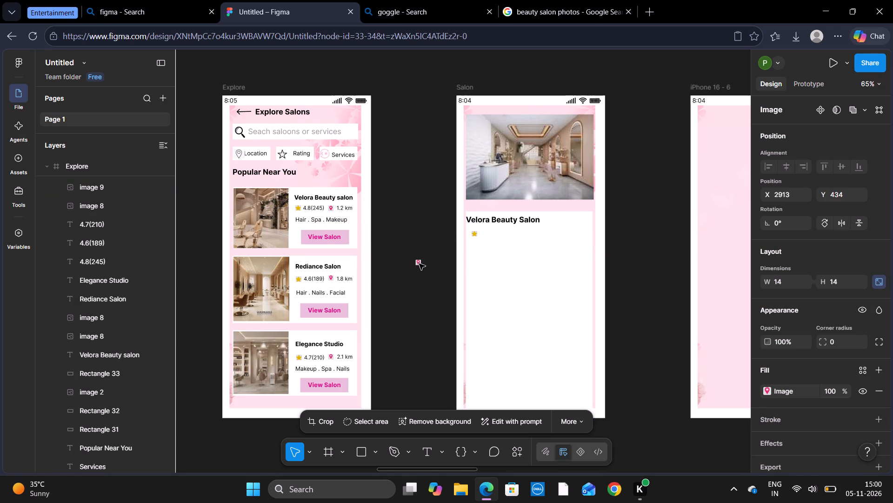
drag(419, 264, 475, 249)
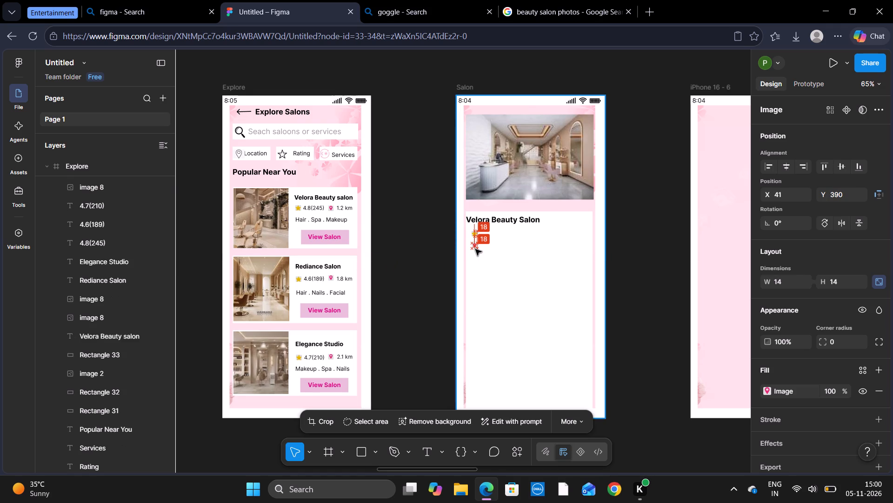
drag(475, 249, 477, 249)
drag(477, 249, 475, 249)
click(634, 228)
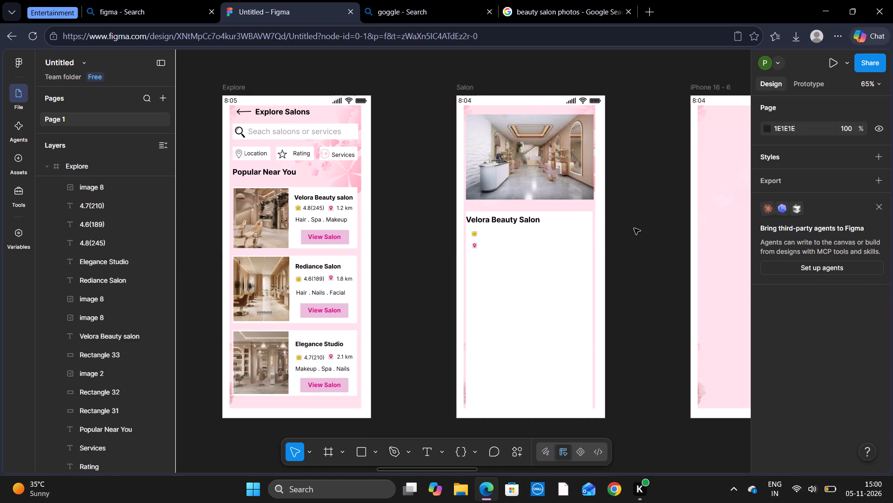
click(473, 246)
click(473, 243)
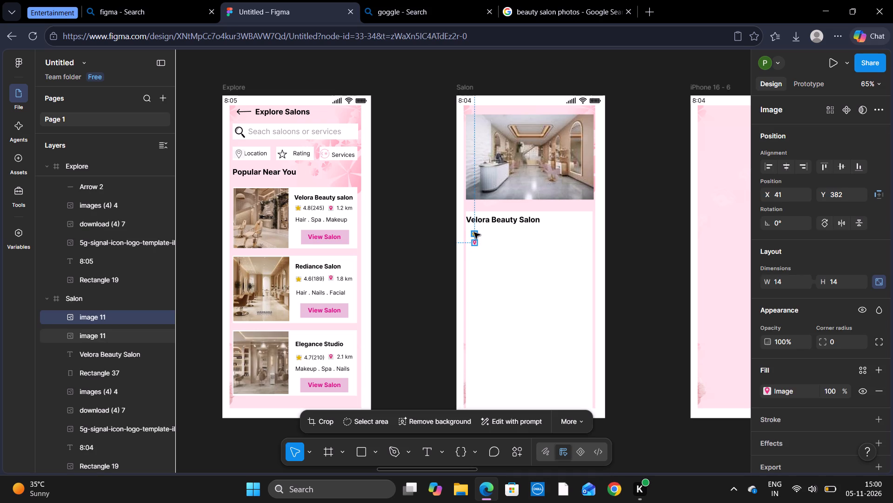
scroll(671, 238, down, 1)
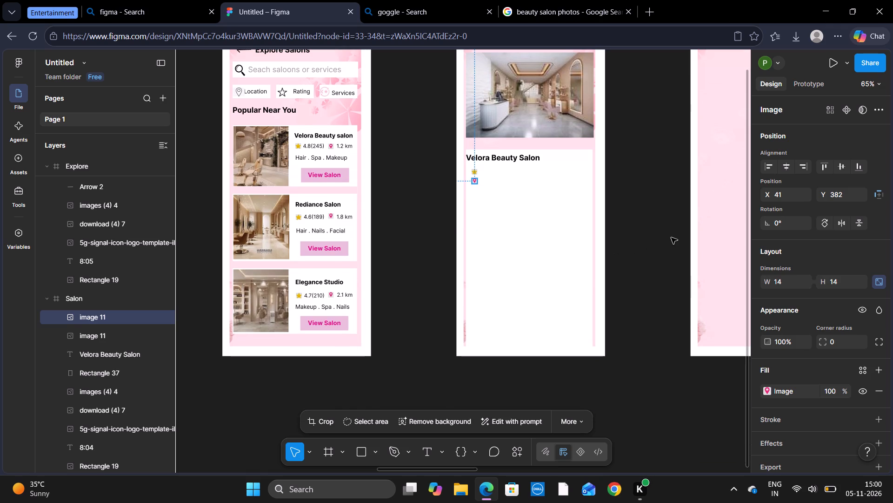
click(671, 238)
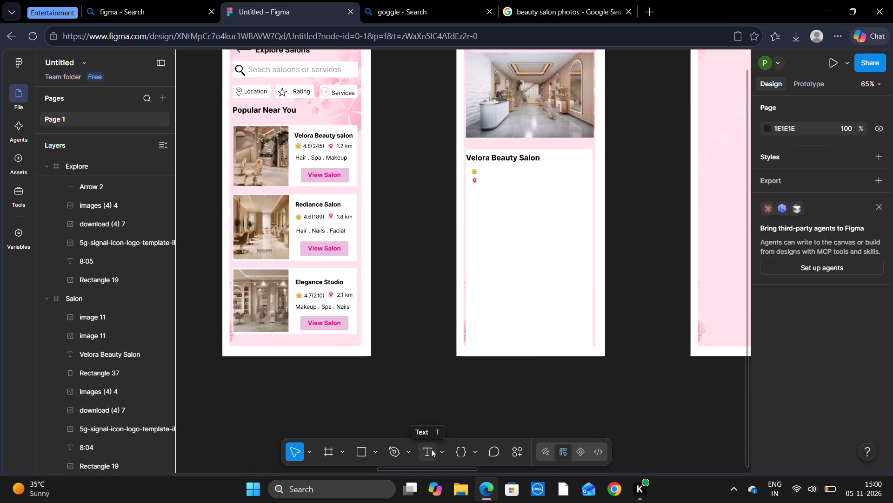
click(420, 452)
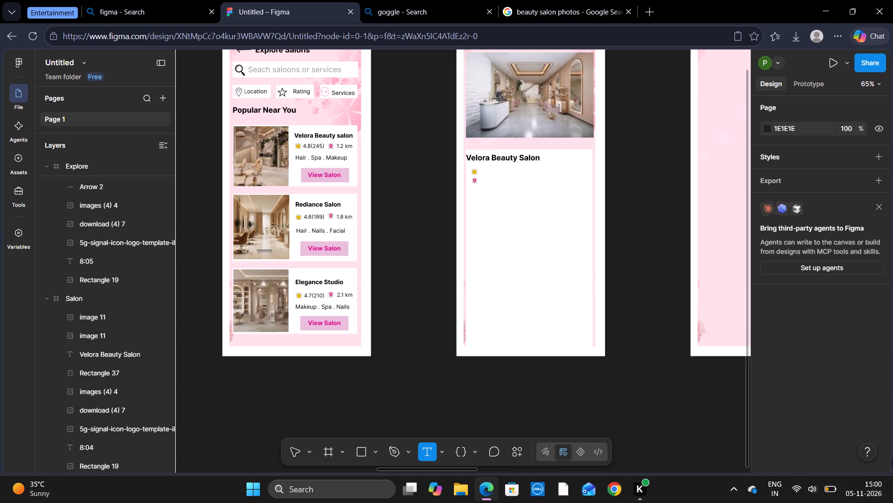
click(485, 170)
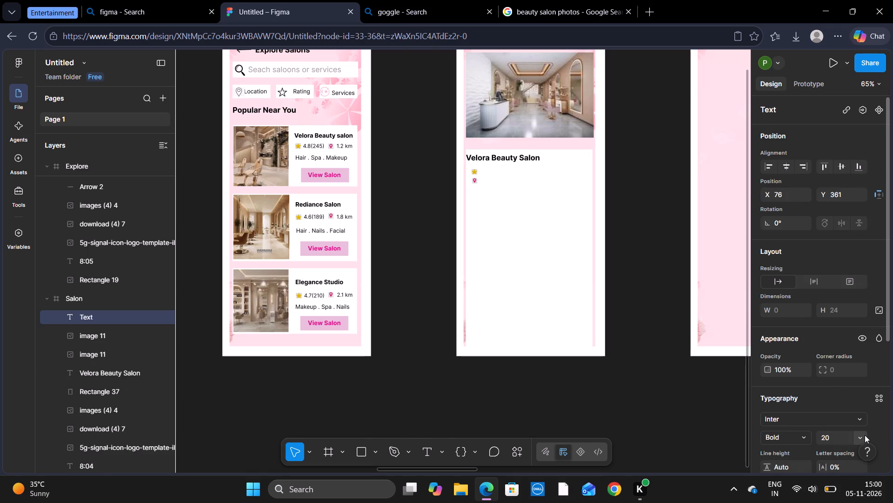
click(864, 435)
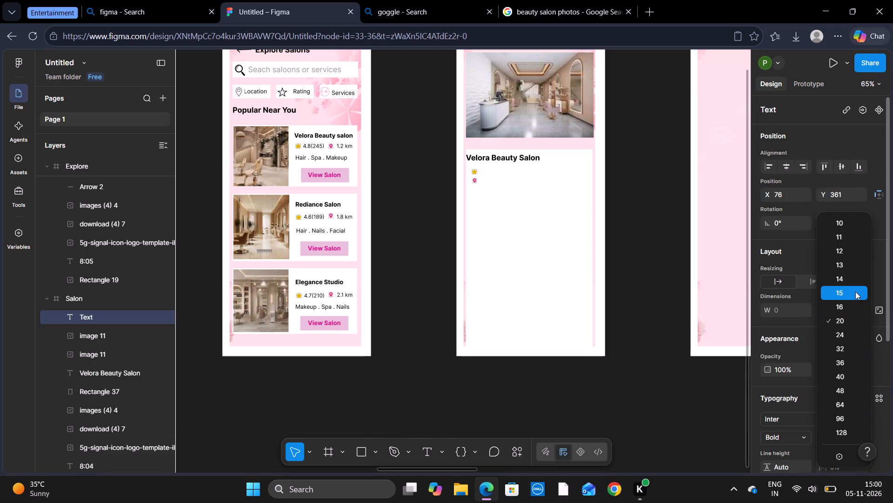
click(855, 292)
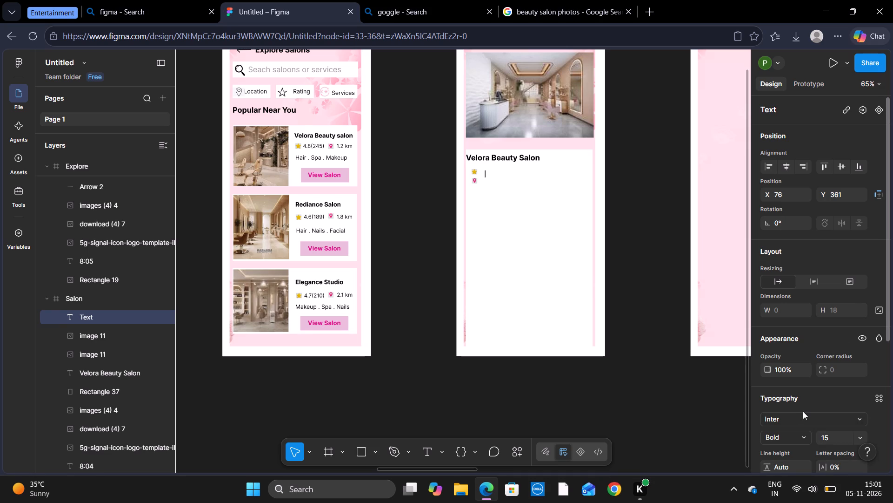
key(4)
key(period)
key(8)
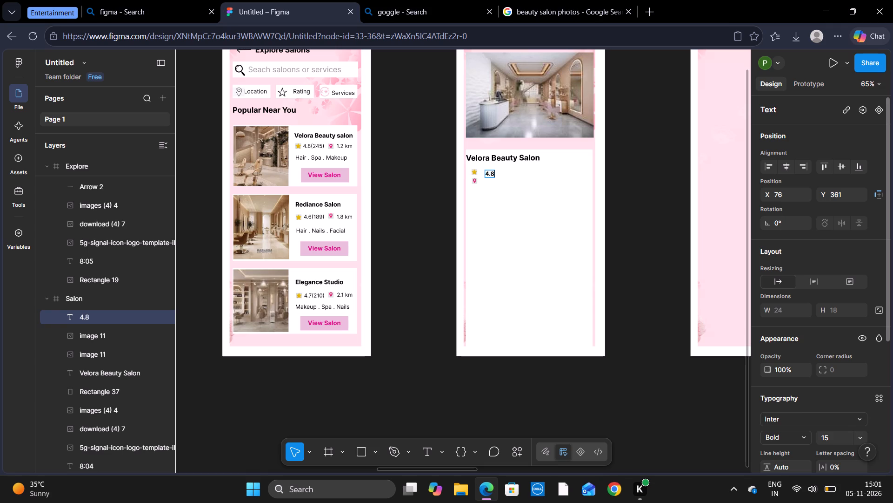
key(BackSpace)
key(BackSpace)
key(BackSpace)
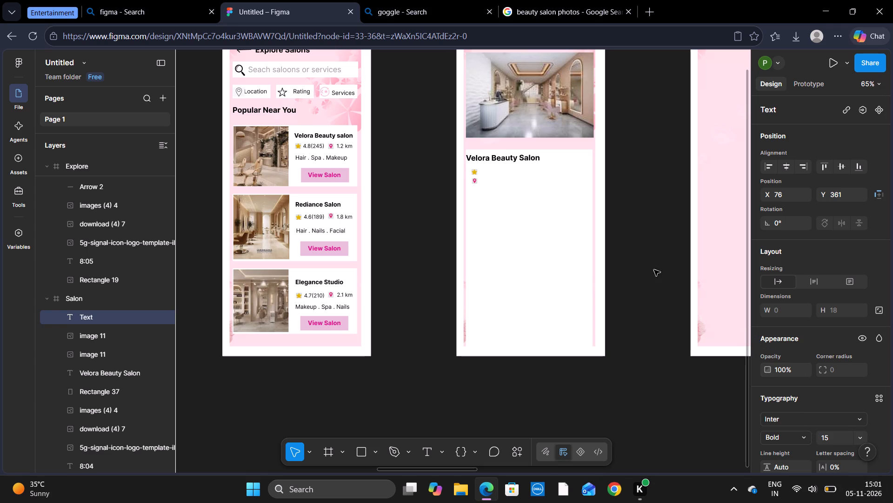
Enlarge the star icon below the Velora Beauty Salon heading in the Salon frame to about 17 × 16.
scroll(544, 176, up, 1)
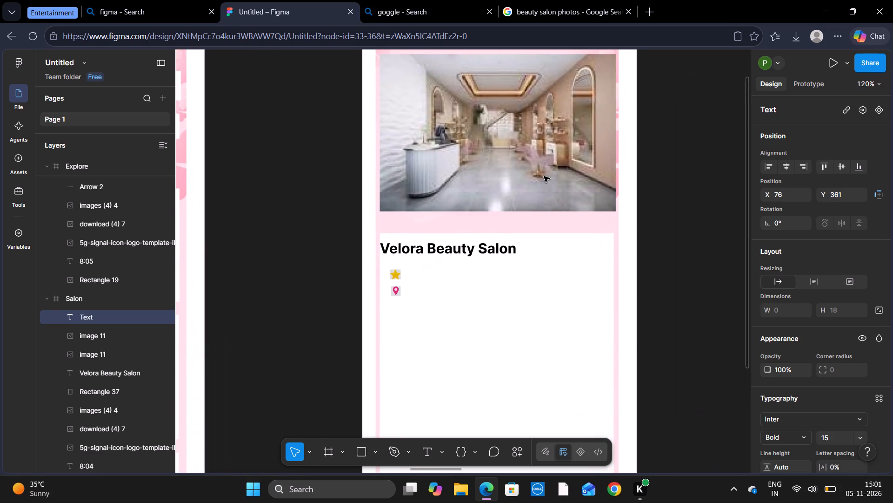
click(394, 275)
click(394, 275)
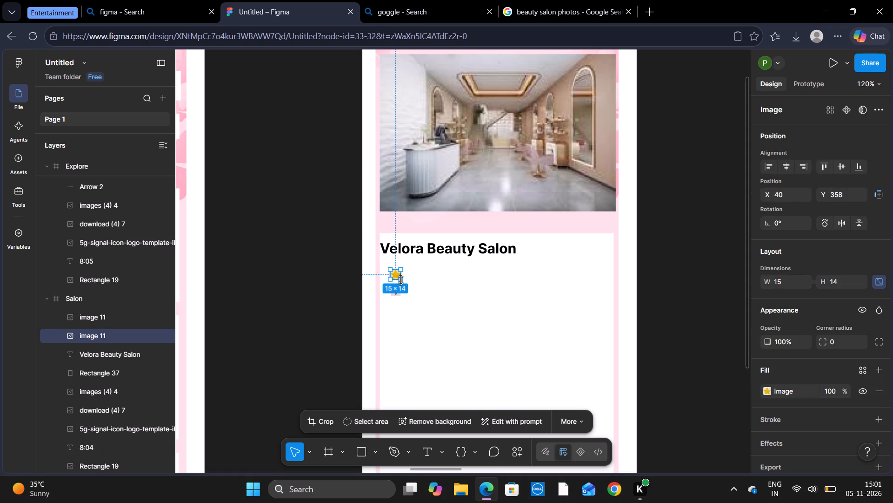
click(402, 280)
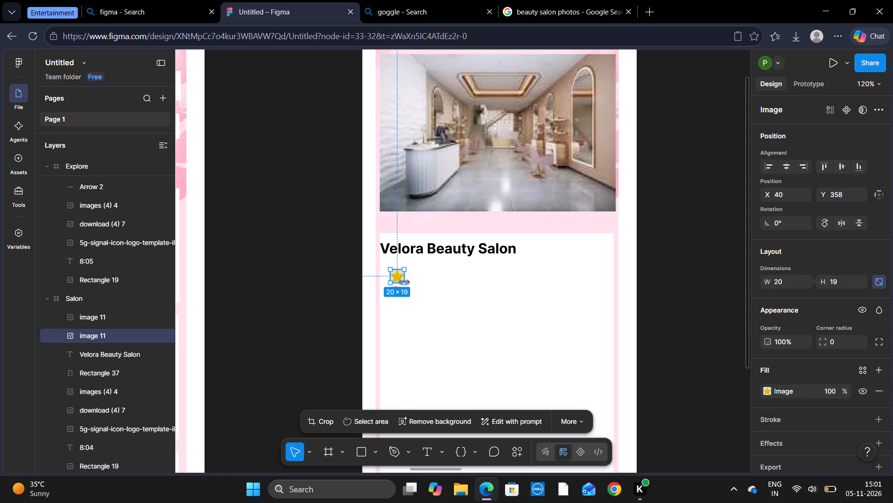
click(404, 283)
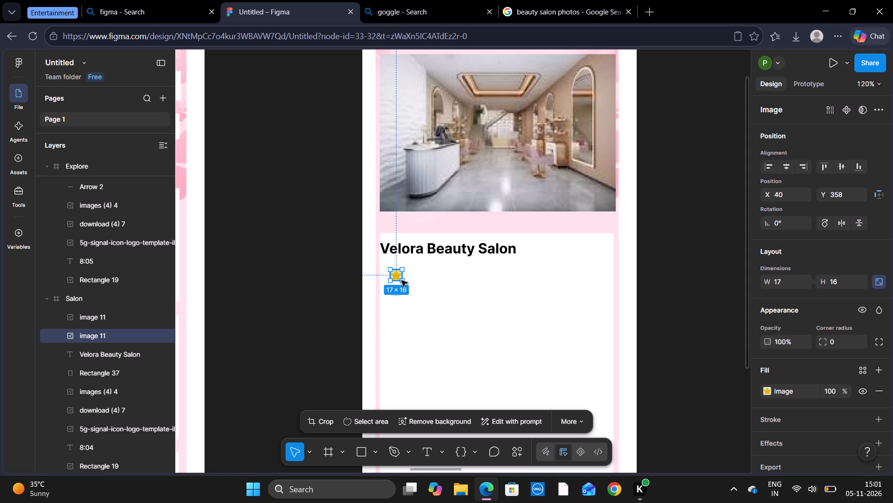
click(417, 324)
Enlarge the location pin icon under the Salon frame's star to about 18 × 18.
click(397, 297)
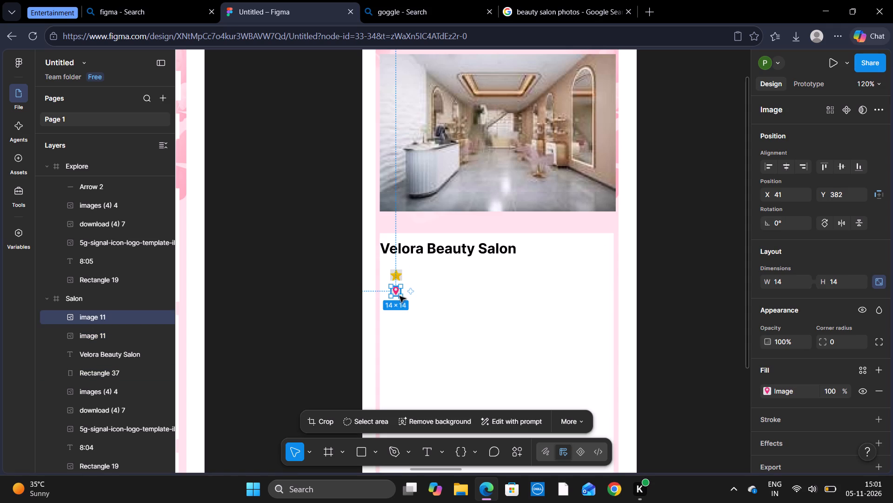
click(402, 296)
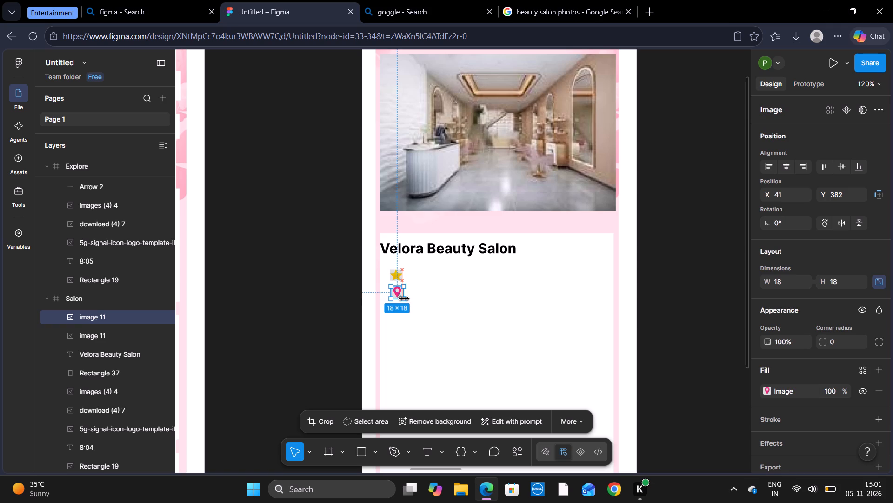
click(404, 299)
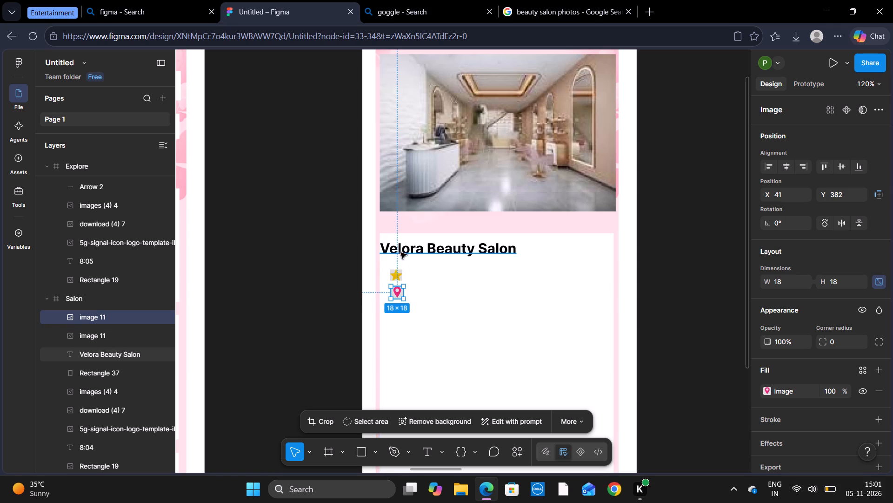
Move the Salon frame's star icon into line above the location pin, at about X 41, Y 353.
click(395, 273)
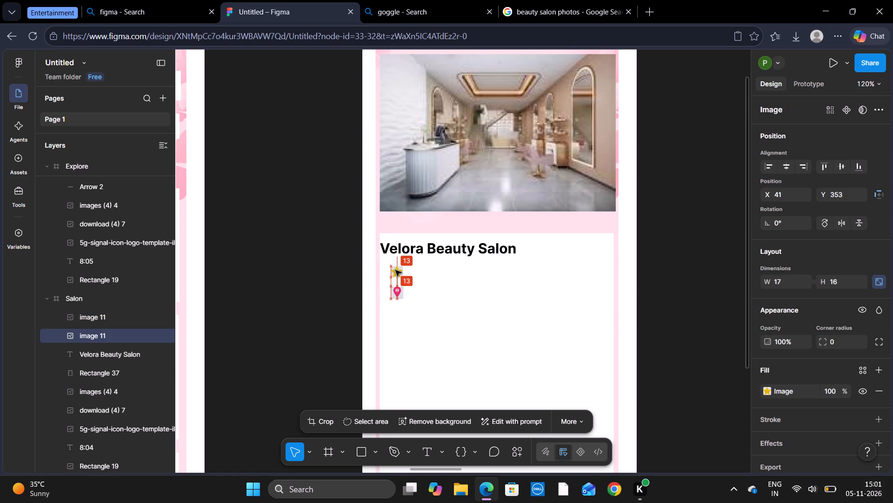
click(395, 270)
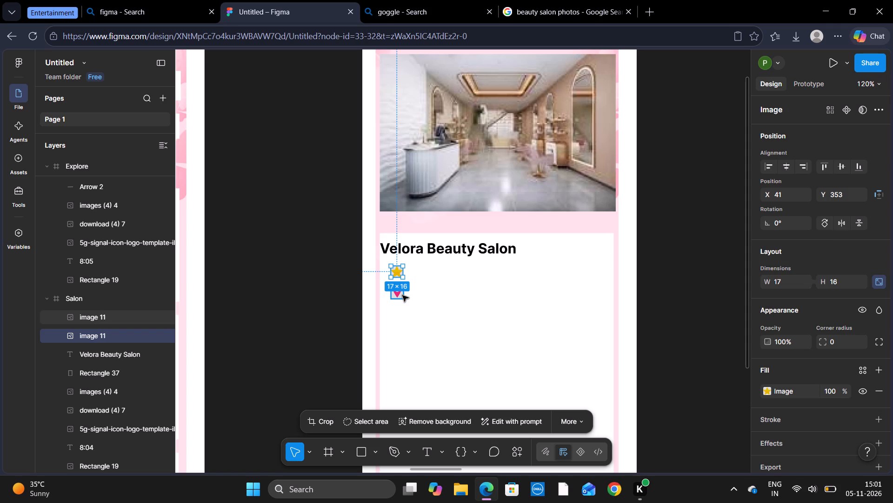
Resize the Salon frame's location pin icon to about 17 × 17, matching the star's width.
click(402, 295)
click(398, 293)
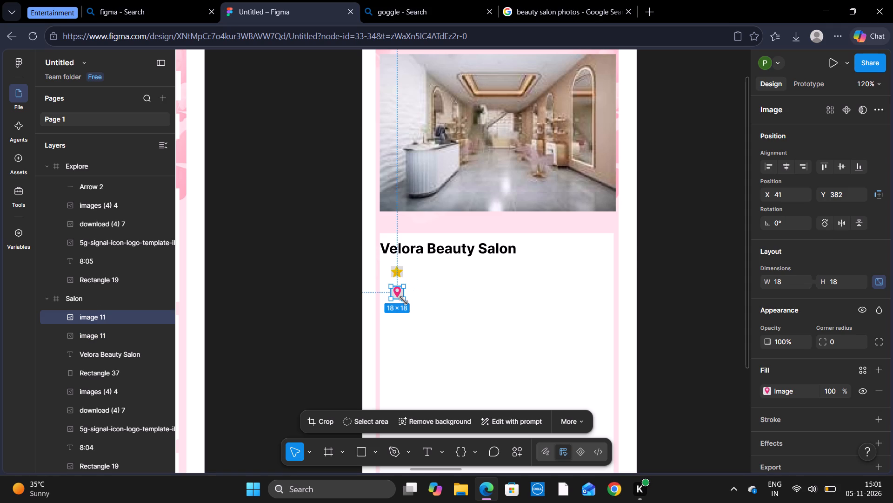
click(404, 300)
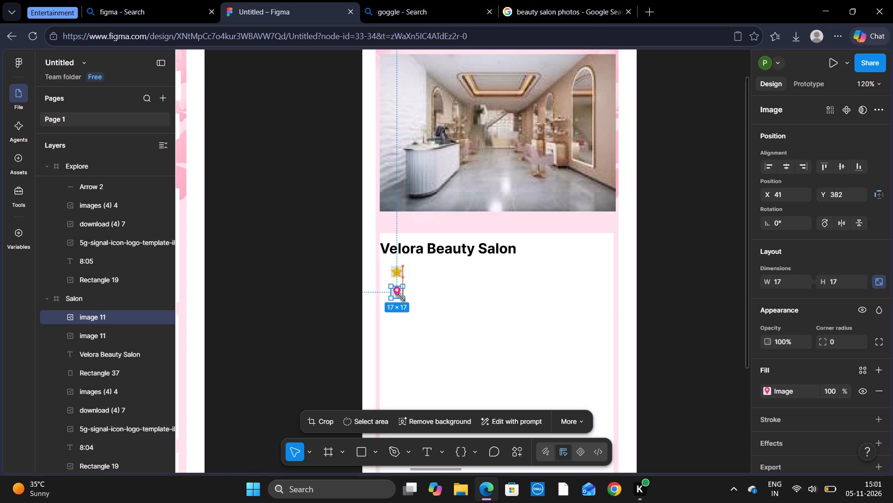
click(660, 285)
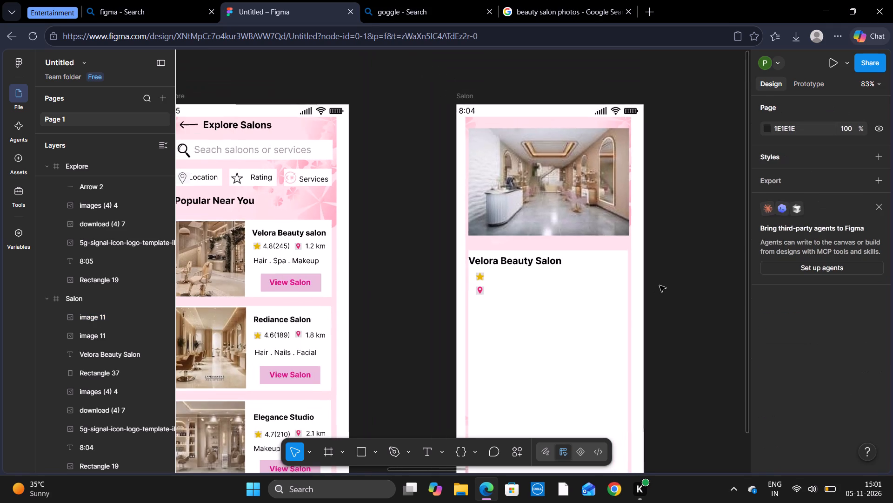
Start a bold text layer beside the star icon in the Salon frame's white card, at about X 86, Y 359.
click(427, 453)
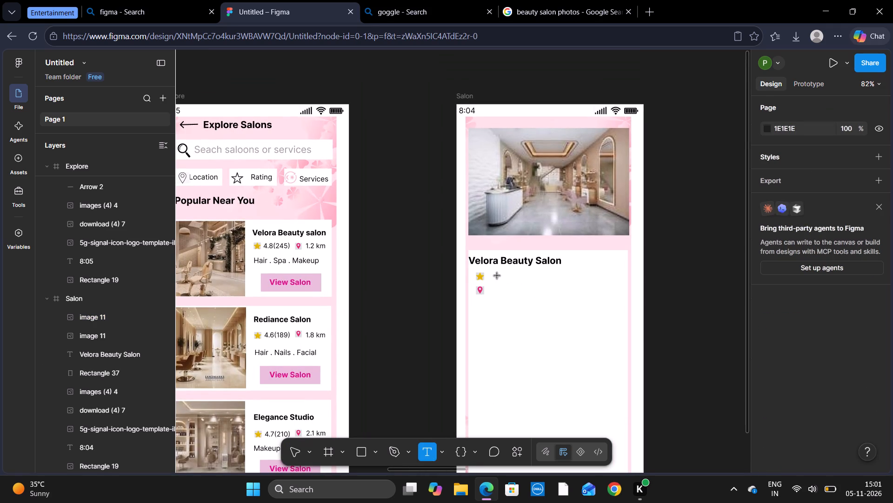
click(497, 275)
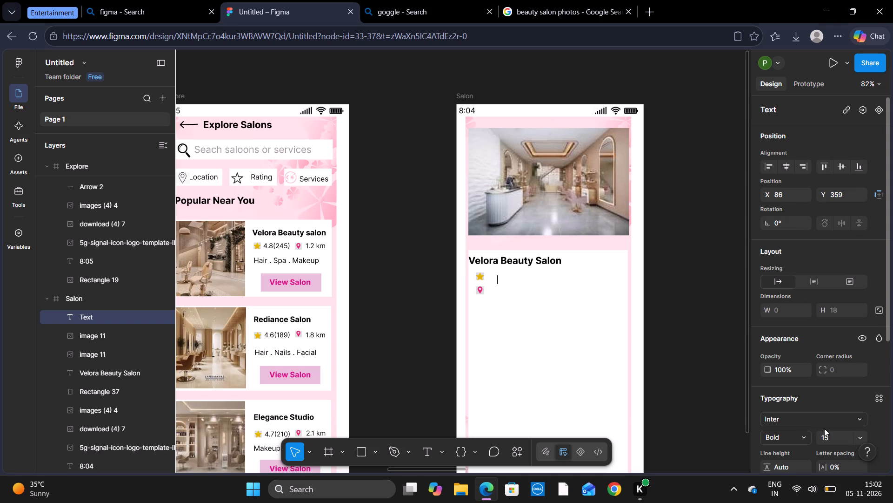
click(804, 444)
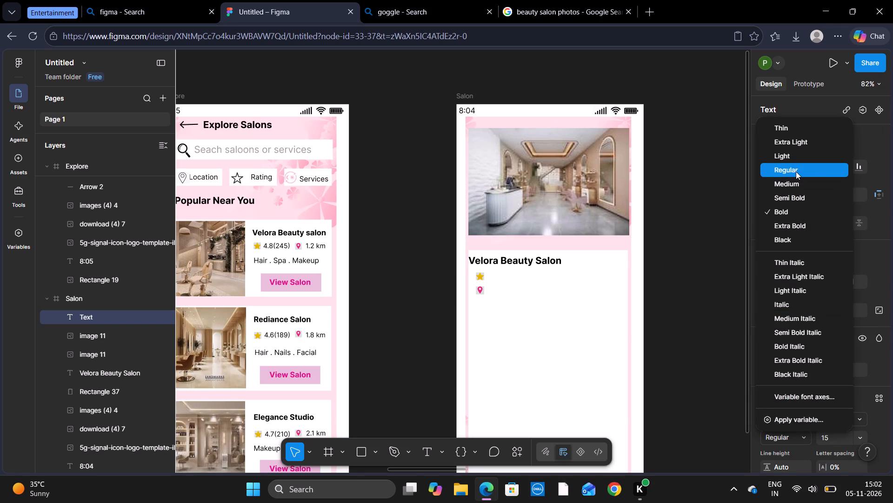
click(796, 171)
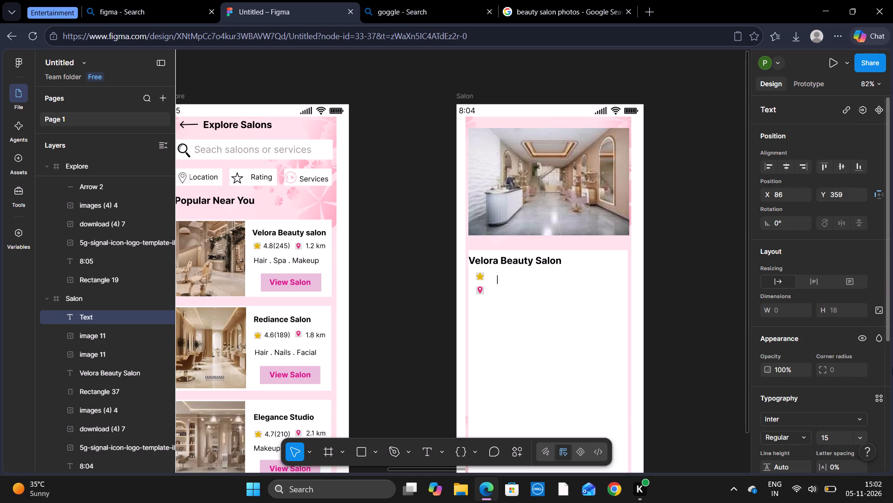
click(805, 436)
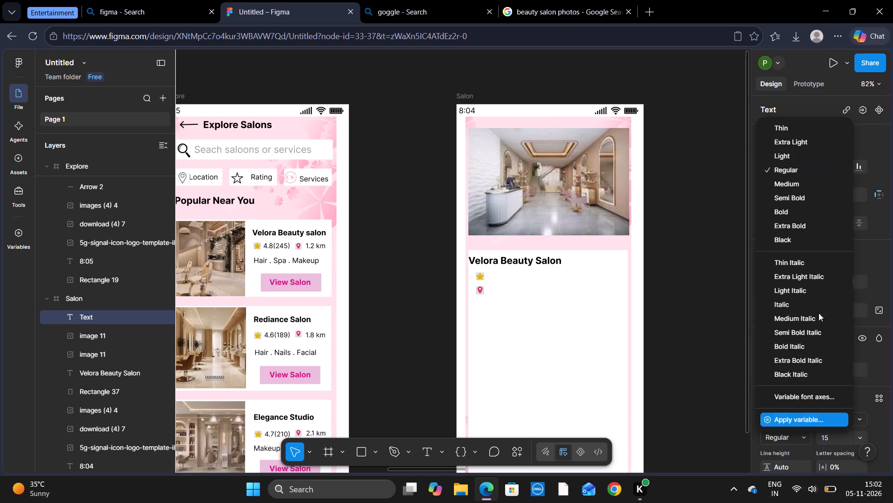
click(806, 217)
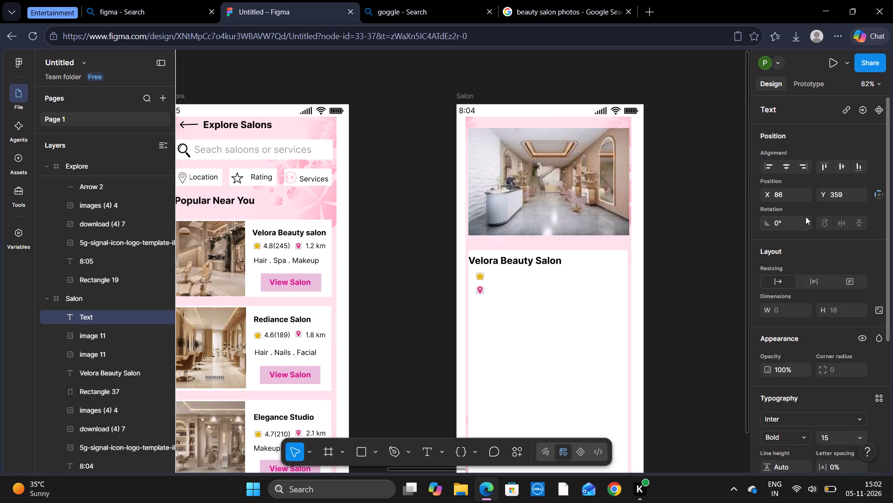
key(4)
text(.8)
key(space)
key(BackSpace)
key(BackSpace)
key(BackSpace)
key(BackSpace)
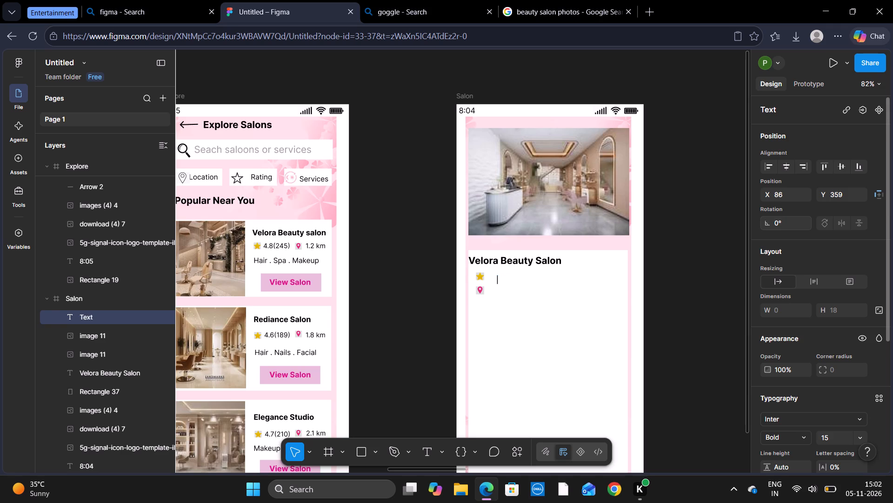
Enter the rating "4.8" in bold, size 14, in the new text layer beside the star.
click(858, 435)
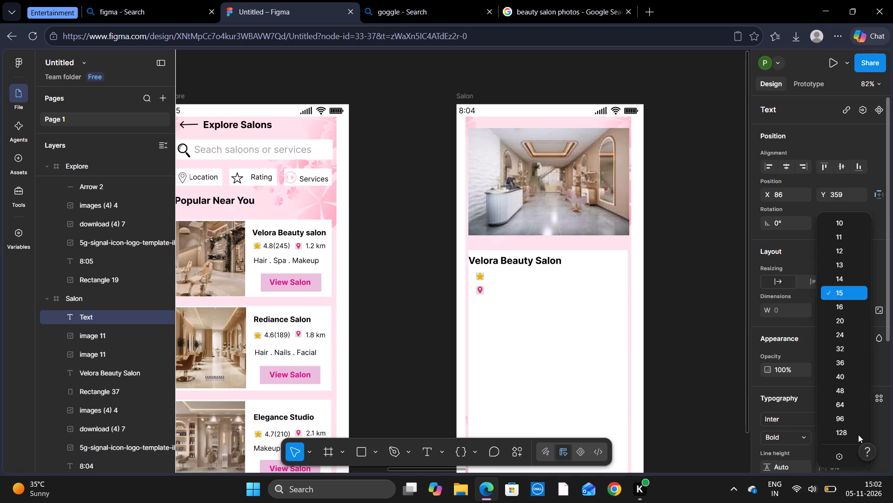
click(859, 276)
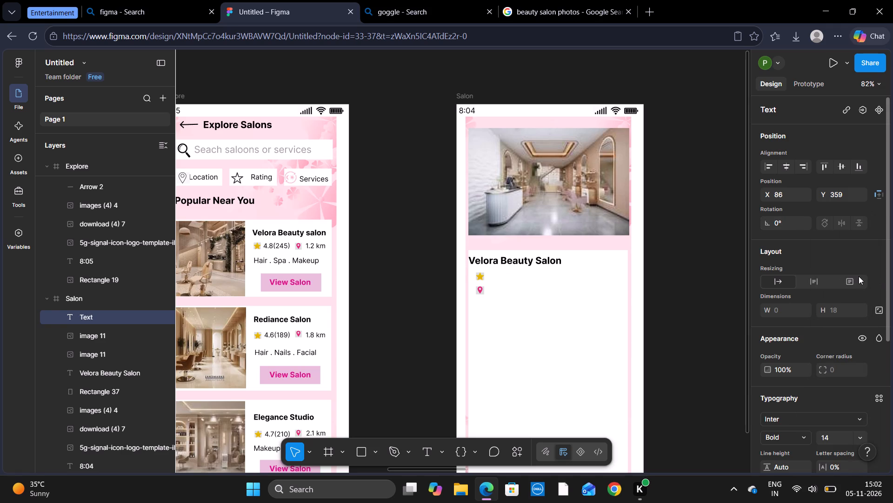
text(4.5)
key(BackSpace)
text(8)
key(space)
key(shift+parenleft)
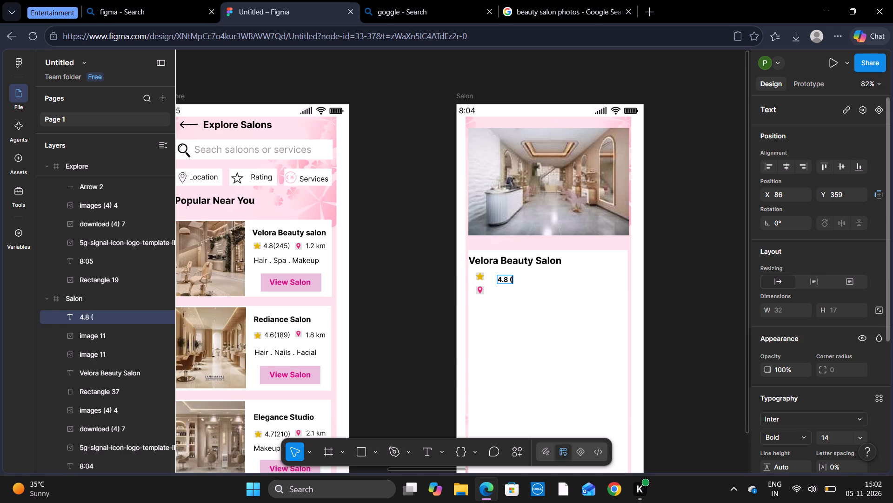
key(BackSpace)
Continue the rating text with "(245 reviews)" in Regular weight after the bold 4.8.
click(808, 435)
click(815, 398)
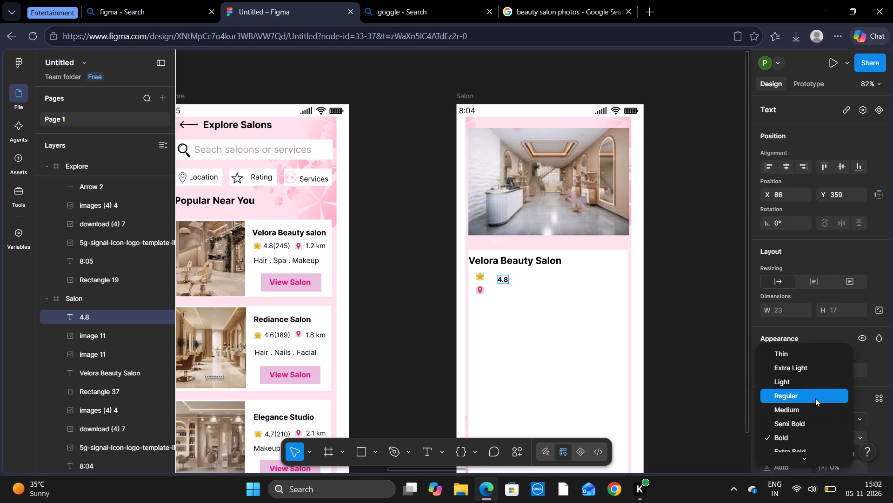
key(shift+parenleft)
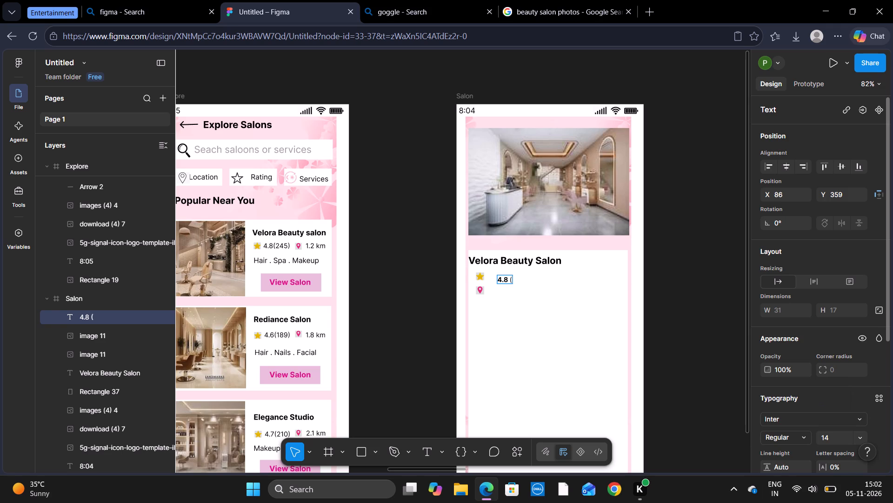
text(245)
key(space)
text(reviw)
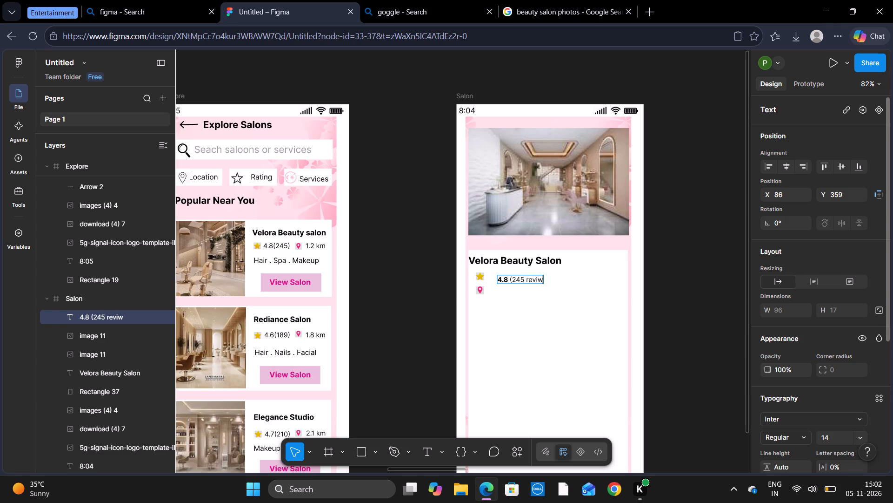
key(BackSpace)
text(ew)
key(s)
key(shift+parenright)
click(607, 313)
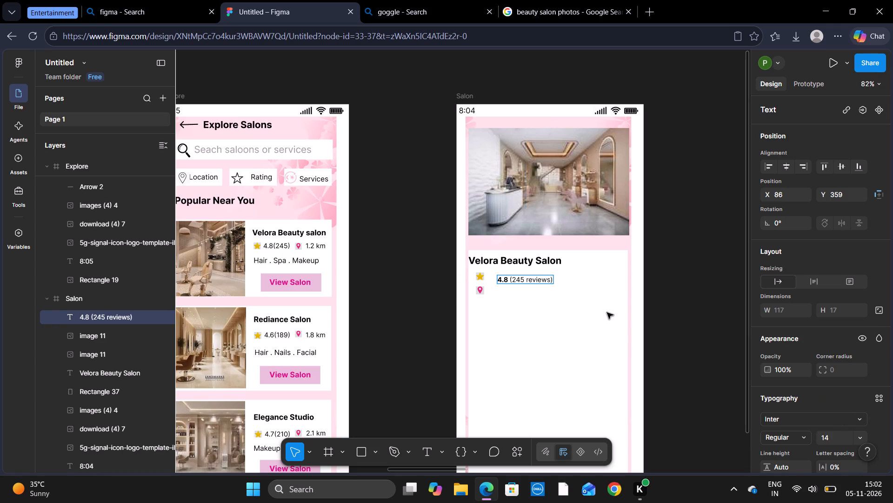
Move the "4.8 (245 reviews)" text level with the star icon, at about X 81, Y 353.
drag(540, 277, 540, 277)
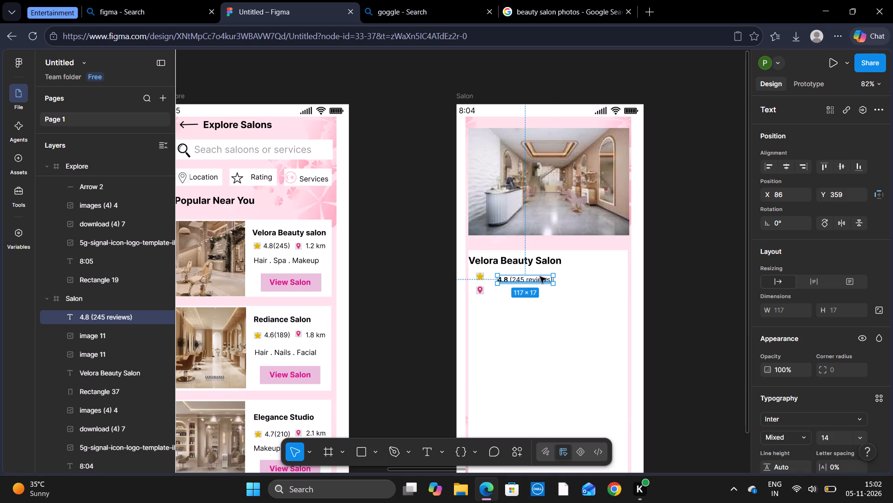
drag(540, 277, 539, 275)
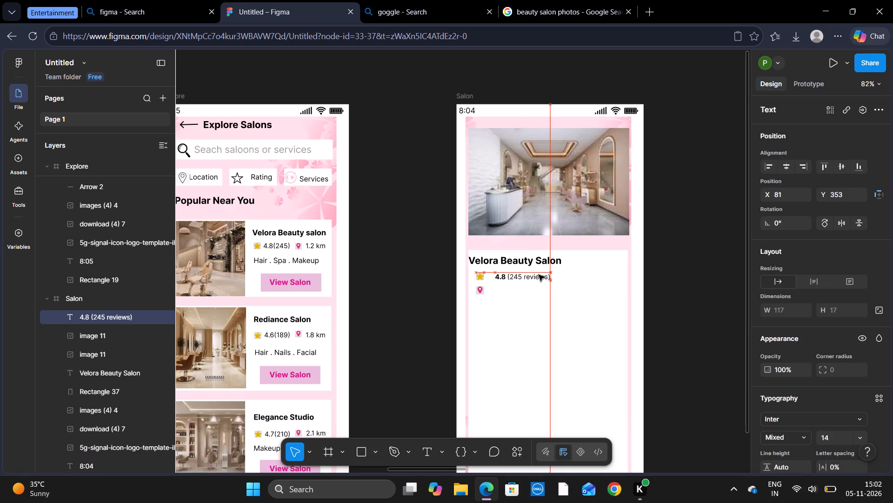
drag(539, 275, 539, 273)
click(690, 273)
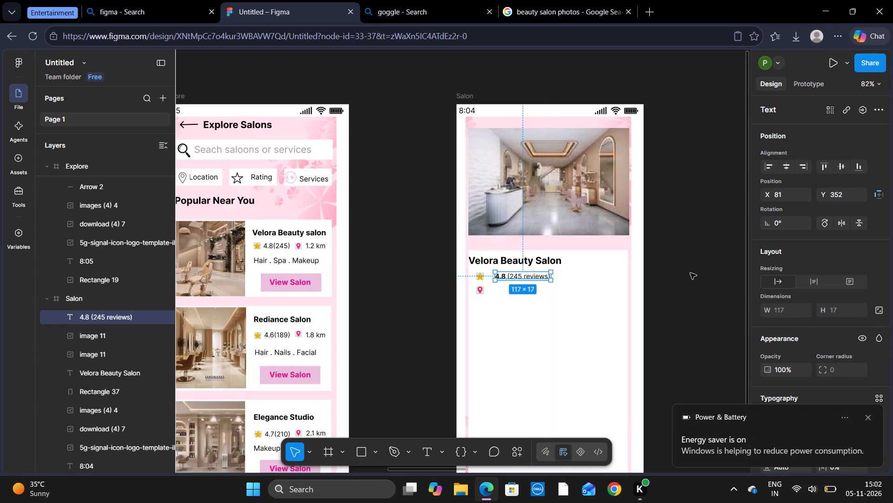
Add the text "Vadodara, Gujarat" beside the location pin in the Salon card, level with the pin at about X 80, Y 382.
click(431, 446)
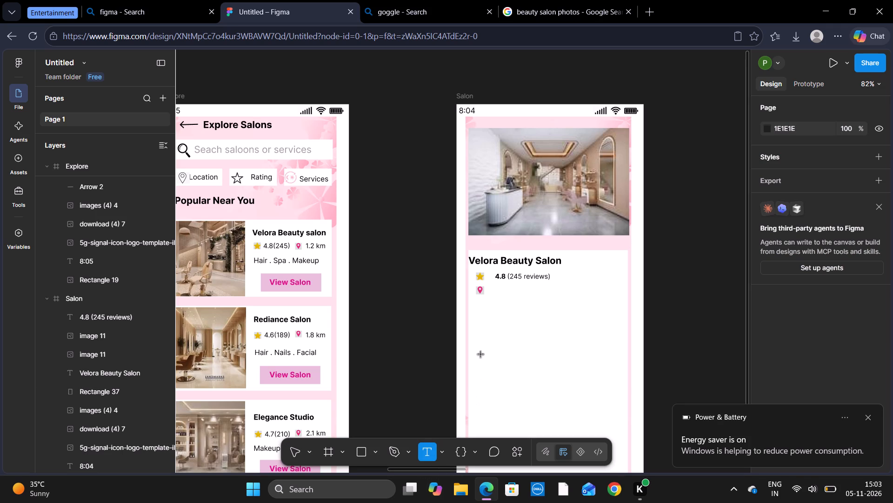
click(497, 290)
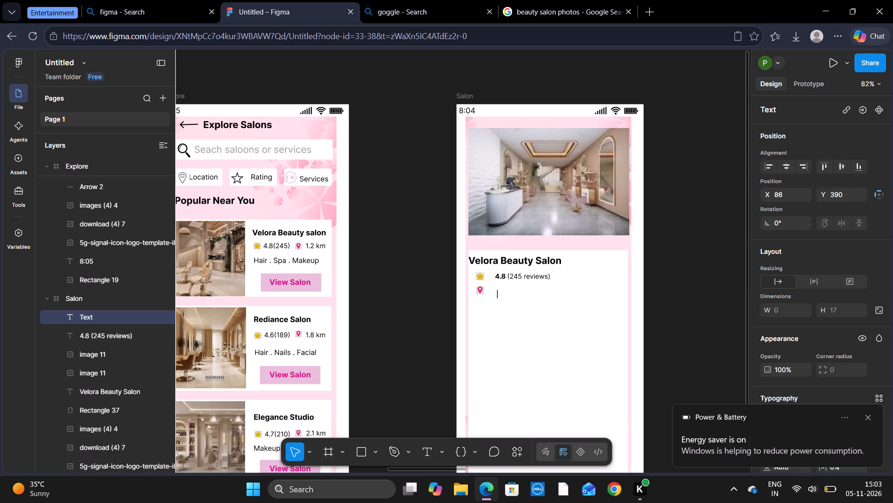
key(shift+v)
text(adodara)
key(comma)
key(space)
text(Guj)
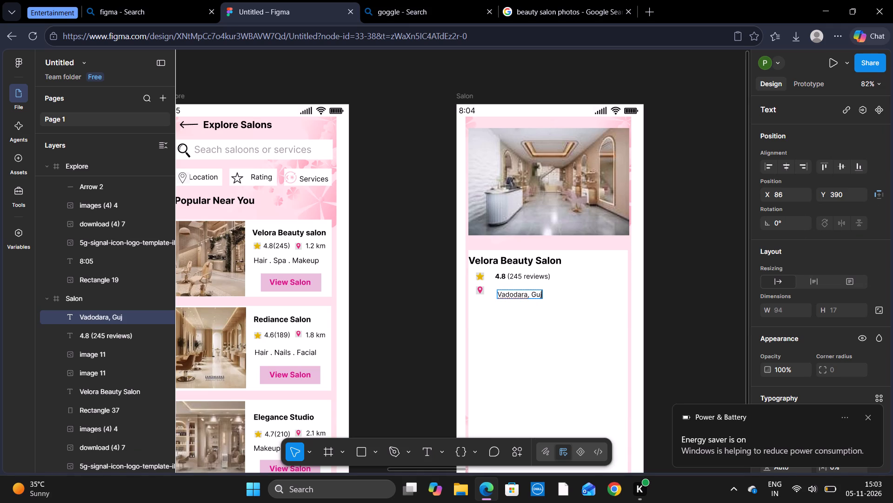
text(arat)
click(528, 317)
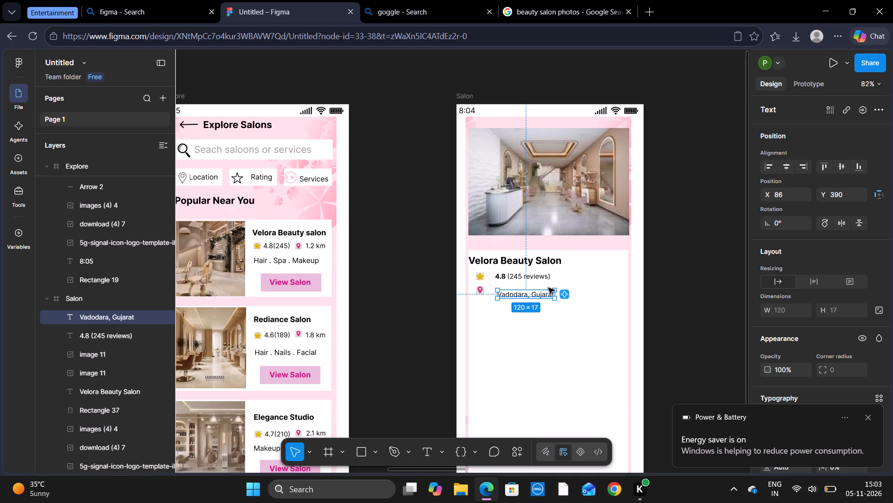
click(531, 294)
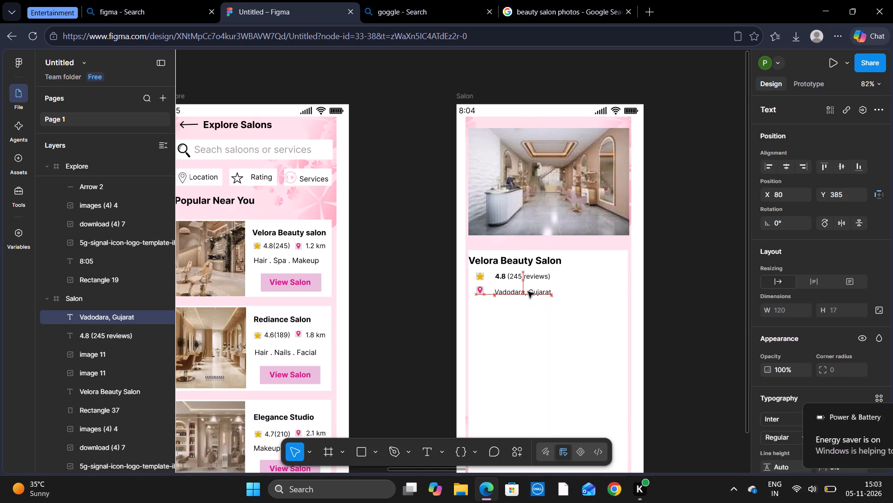
click(714, 318)
Add an "About" heading in Bold, size 20, below the location line, at about X 27, Y 441.
scroll(714, 318, down, 1)
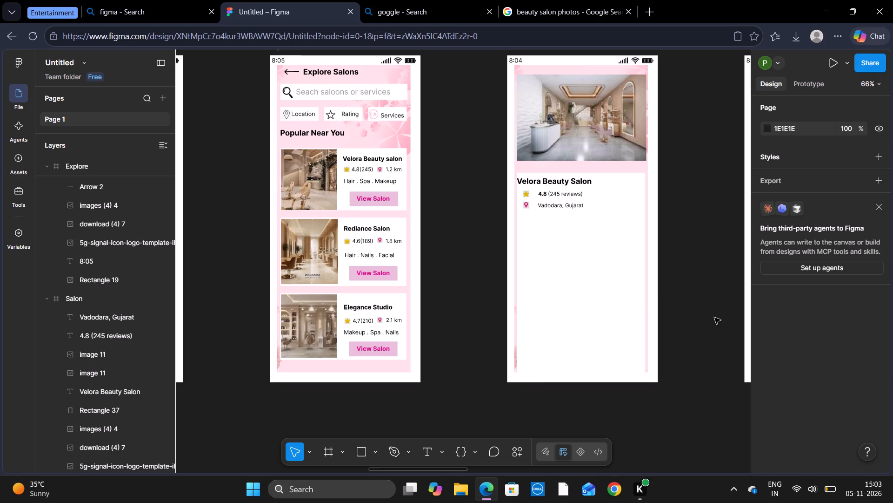
click(427, 458)
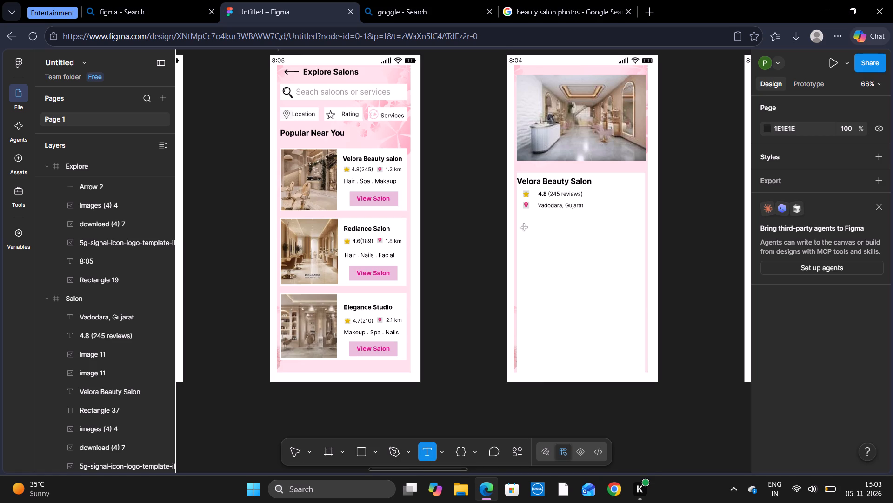
click(524, 227)
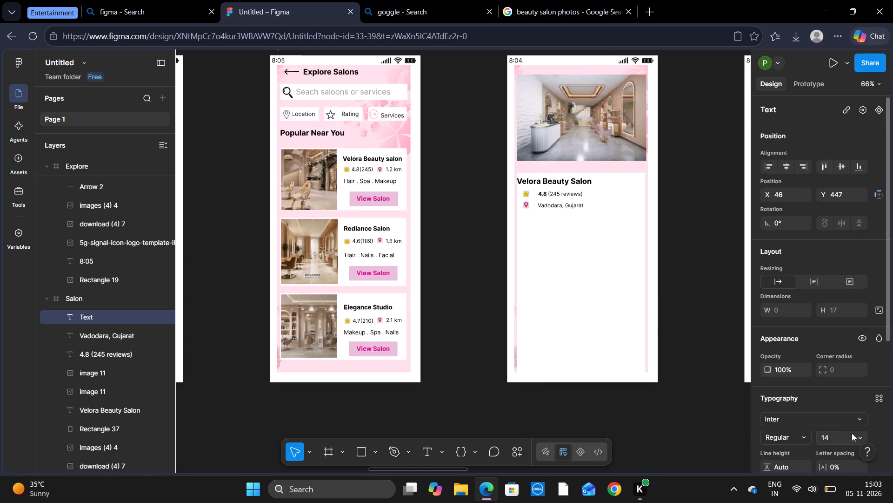
click(862, 435)
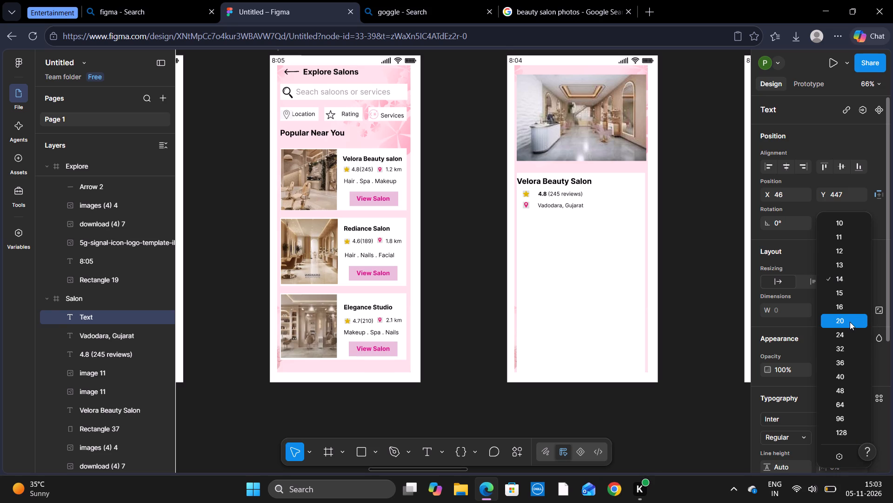
click(850, 322)
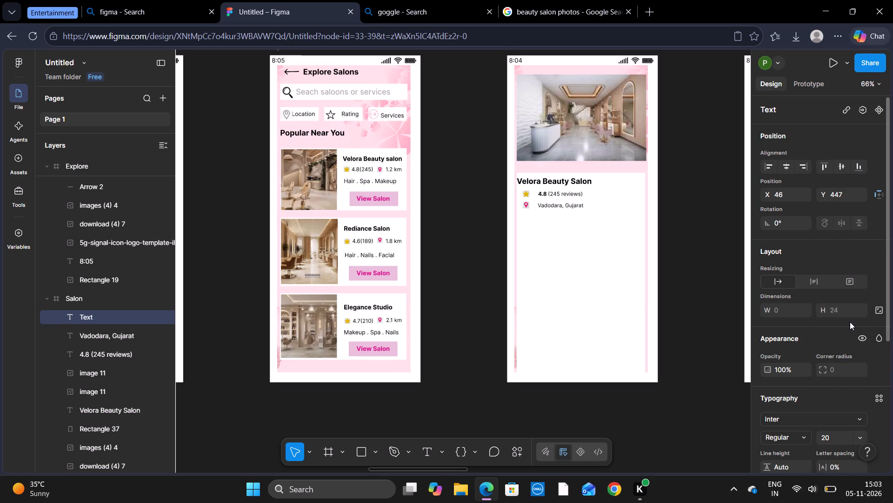
click(805, 439)
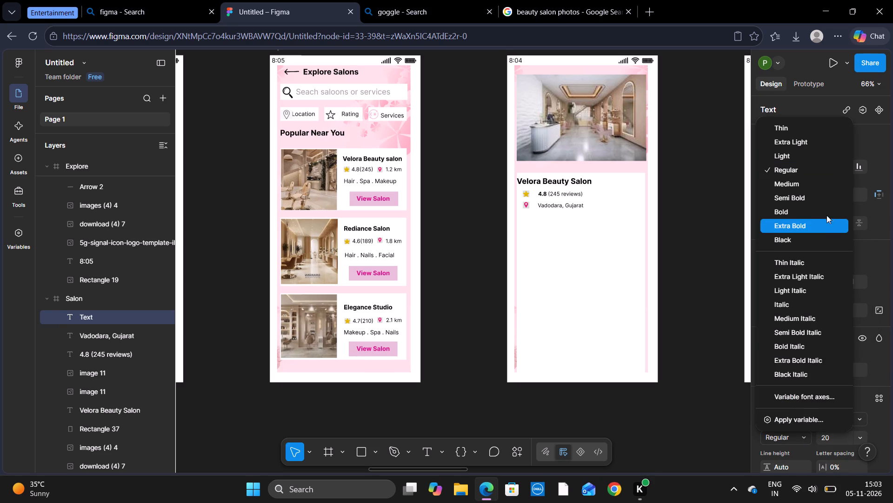
click(823, 212)
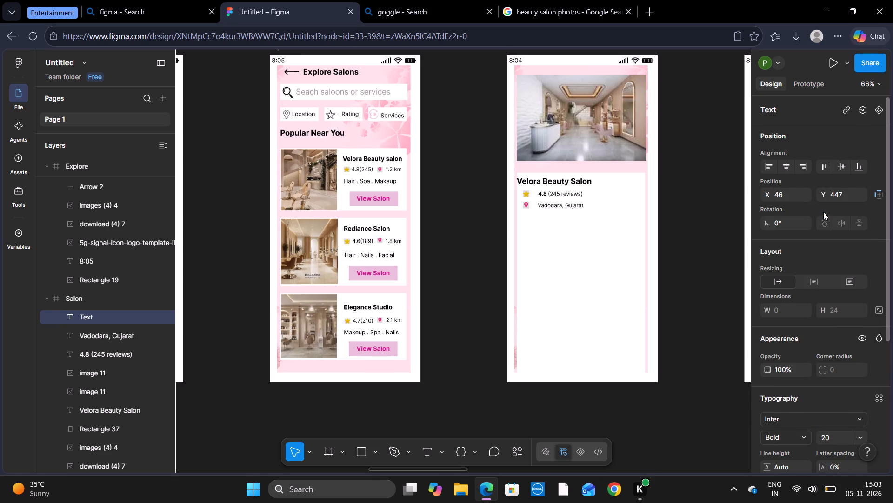
text(About)
click(611, 257)
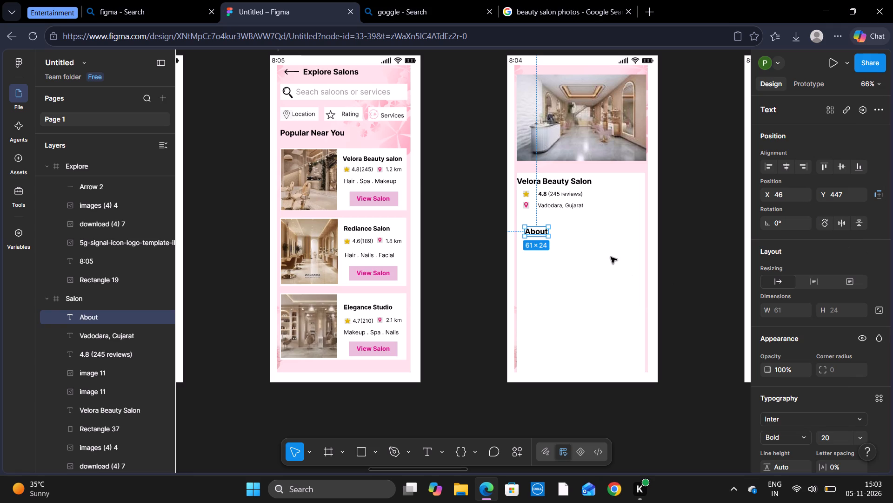
drag(541, 229, 538, 228)
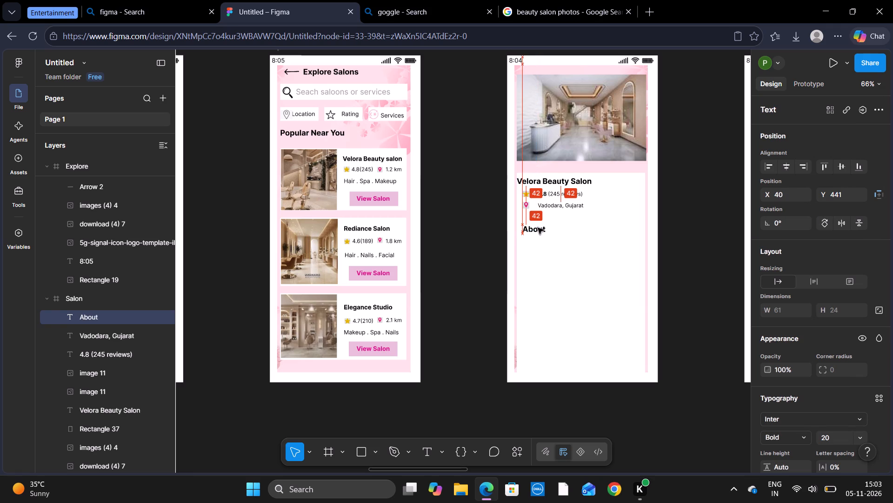
drag(538, 228, 535, 227)
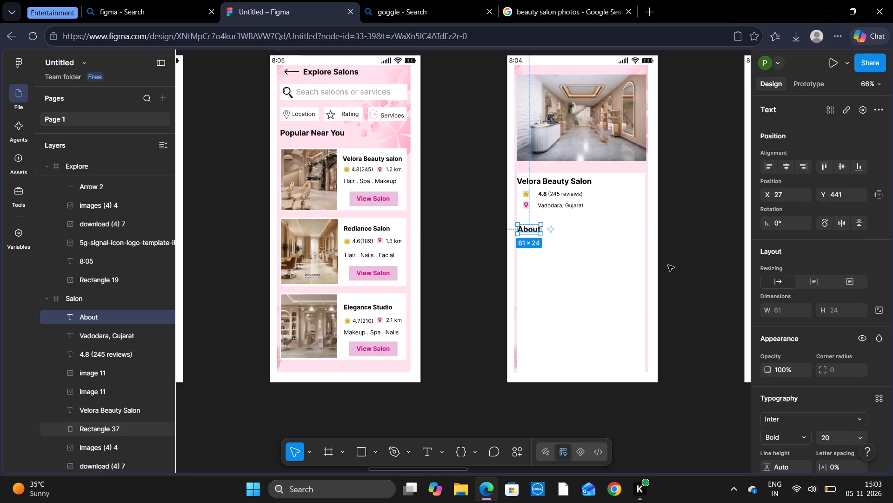
click(672, 265)
Draw a button rectangle about 277 × 62 near the bottom of the Salon frame's white card, at about X 54, Y 748.
click(353, 450)
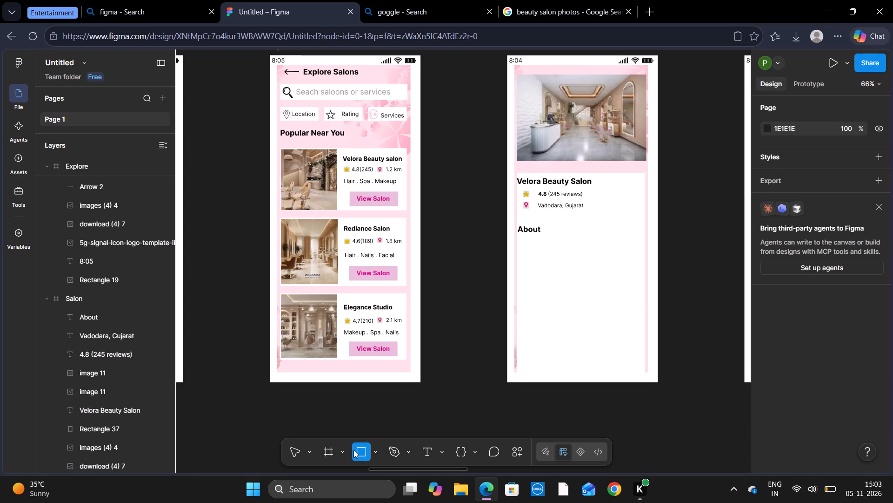
drag(529, 340, 635, 364)
click(593, 350)
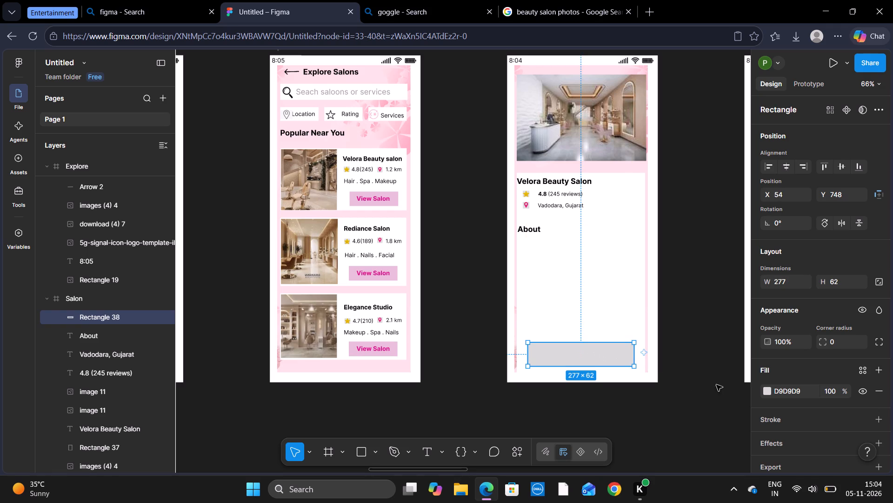
Fill the new button rectangle with the page's pink colour E51189.
click(766, 391)
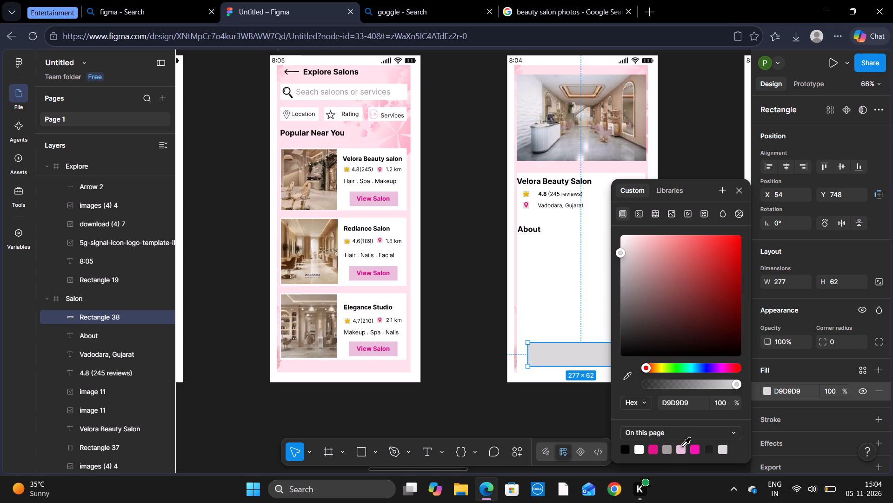
click(653, 448)
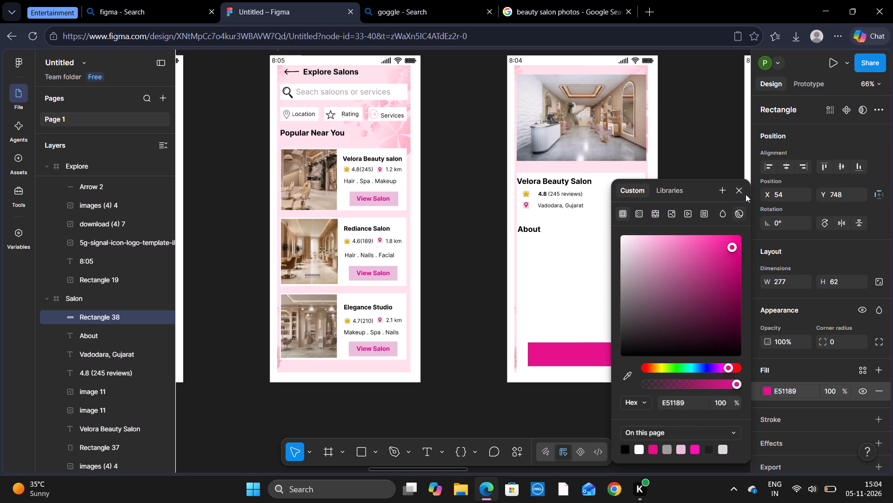
click(742, 191)
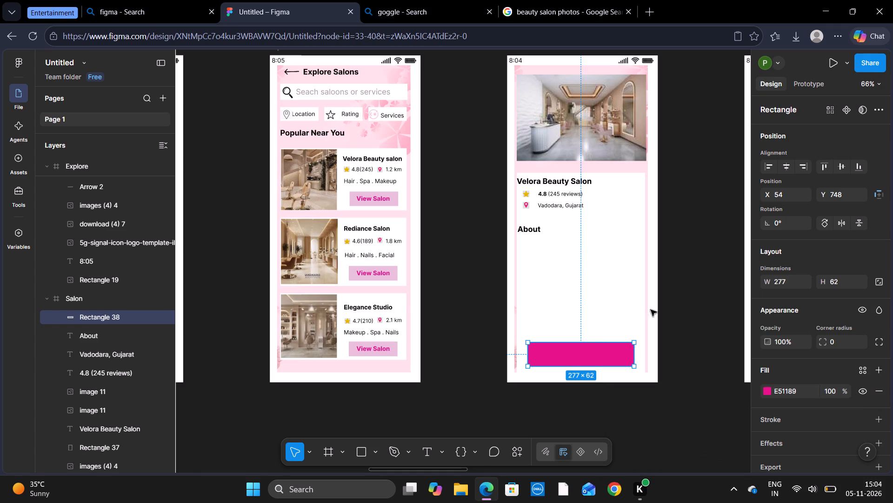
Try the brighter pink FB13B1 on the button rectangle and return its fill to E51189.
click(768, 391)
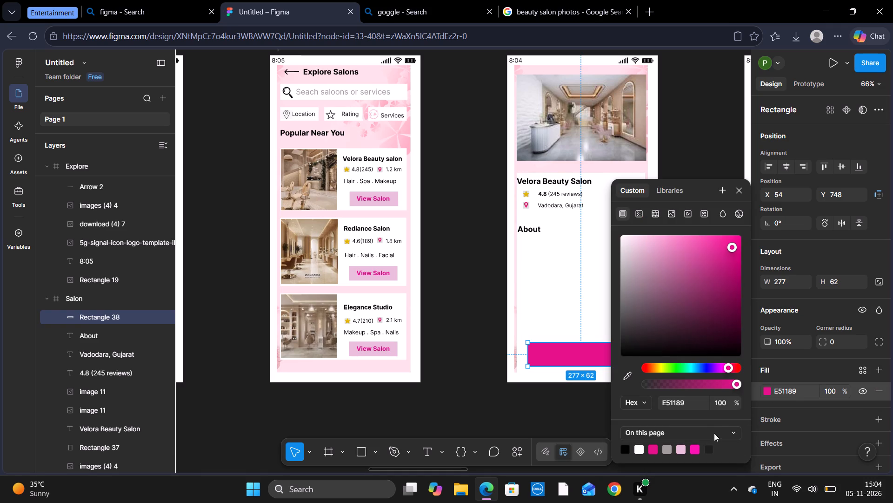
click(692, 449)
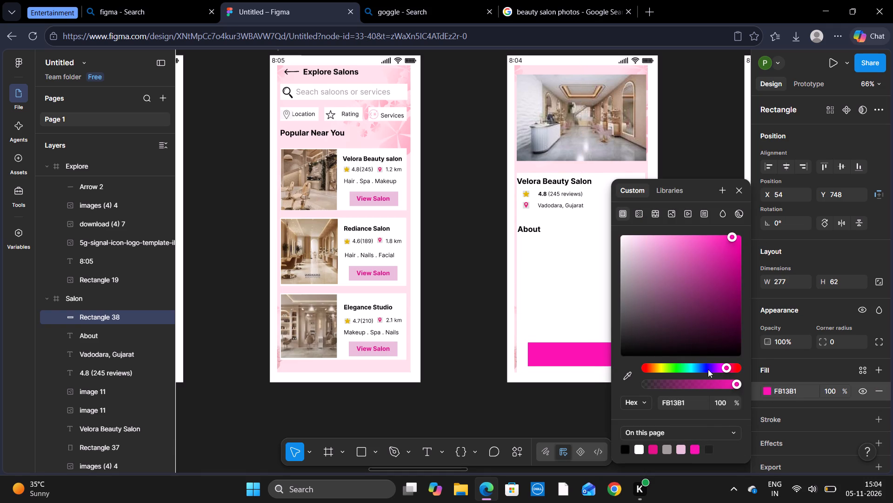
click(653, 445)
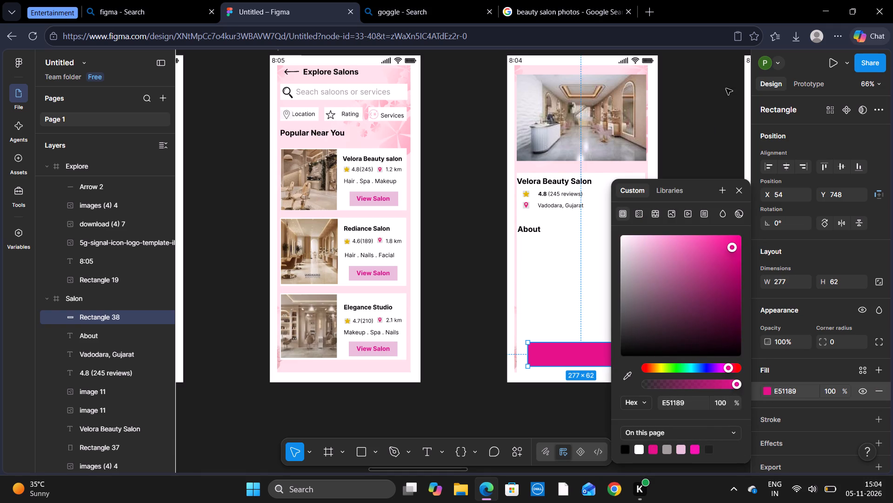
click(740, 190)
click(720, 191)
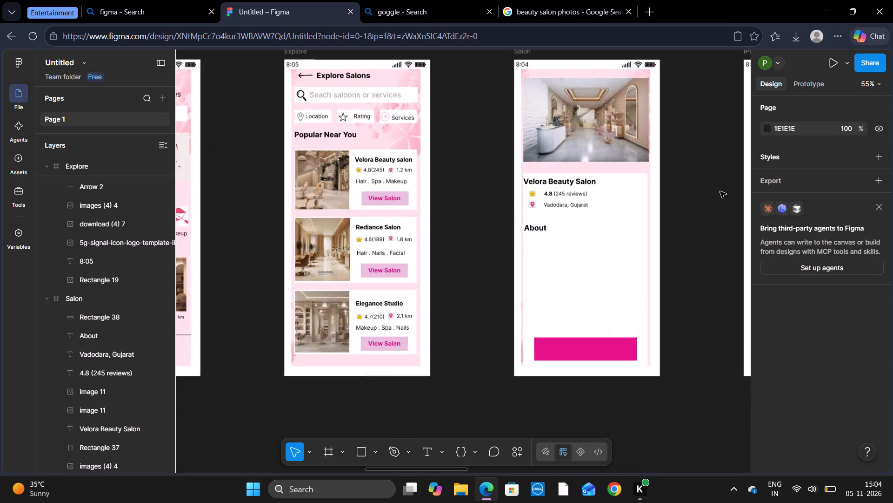
Add the label "BOOK NOW" in Bold, size 20, on the pink button rectangle in the Salon frame.
scroll(720, 191, right, 1)
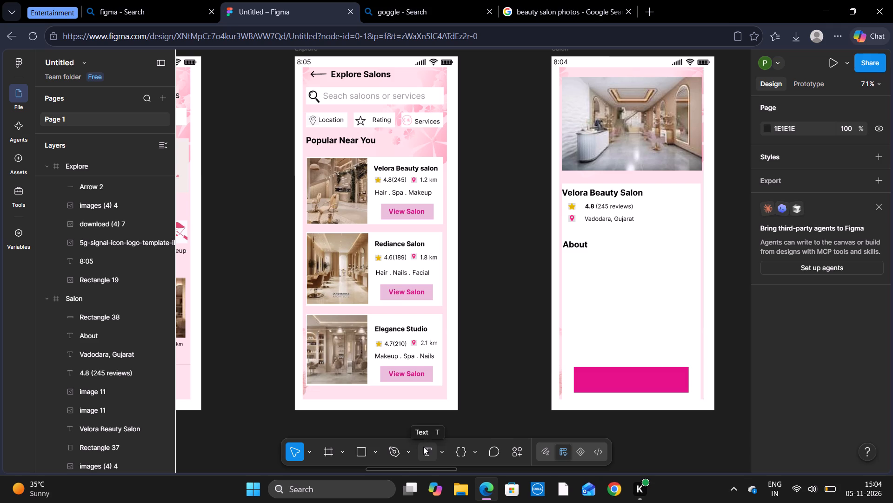
click(430, 443)
click(597, 380)
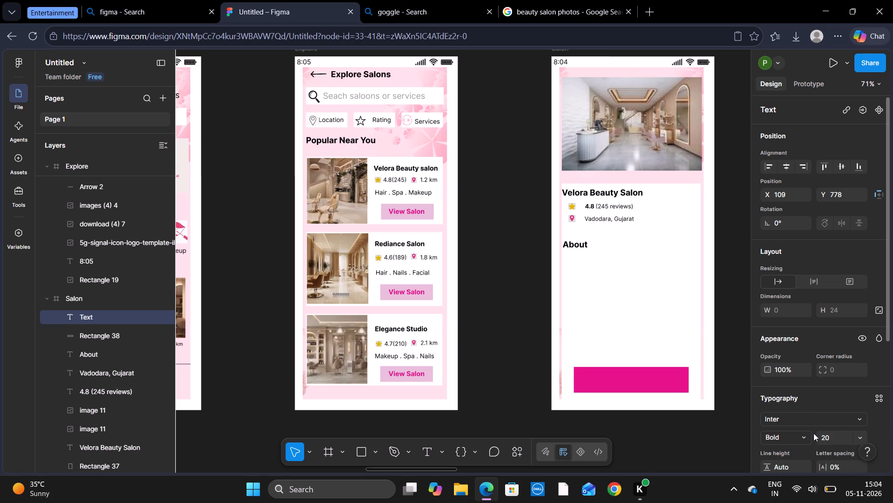
key(shift+b)
text(oom)
key(space)
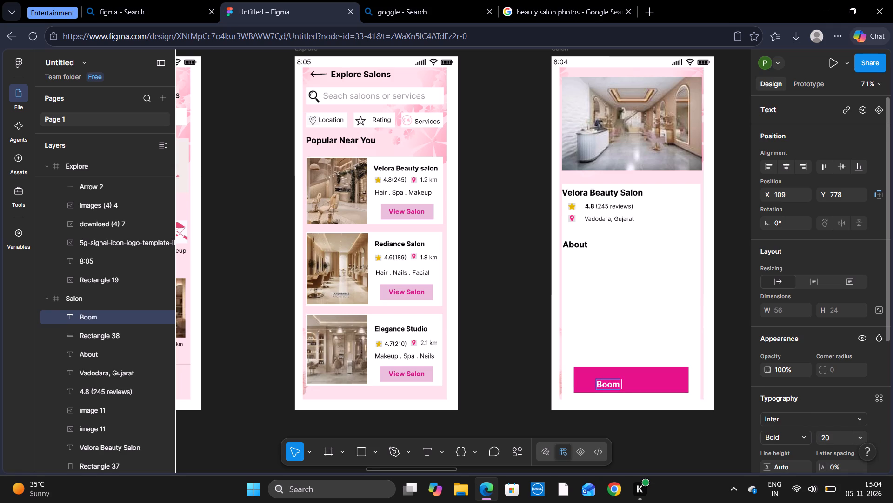
key(BackSpace)
key(BackSpace)
text(k)
key(space)
key(BackSpace)
key(BackSpace)
key(BackSpace)
key(BackSpace)
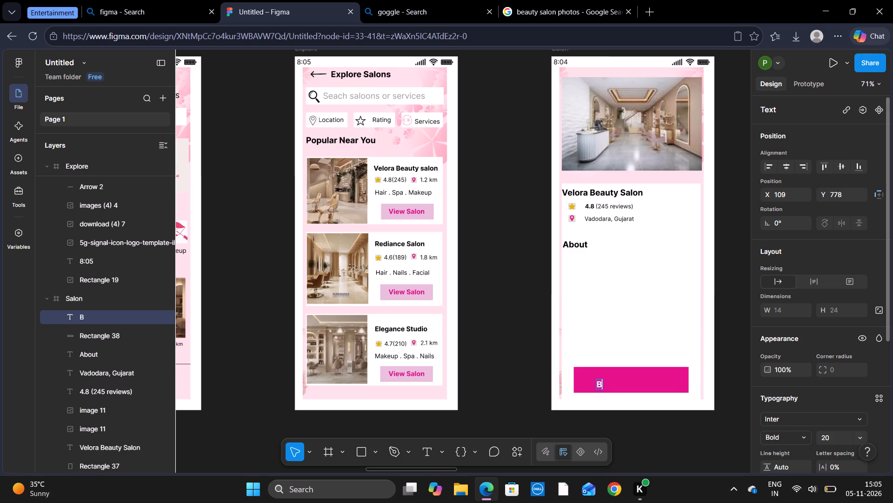
text(OOK NOW)
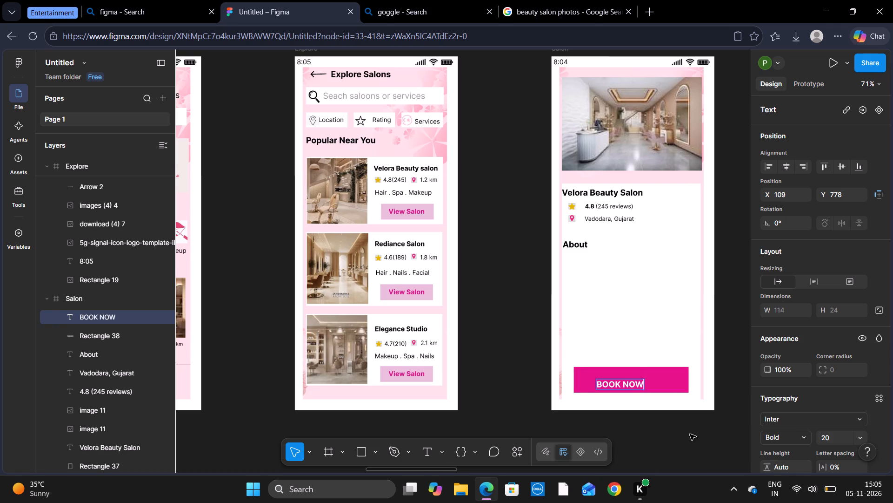
click(654, 382)
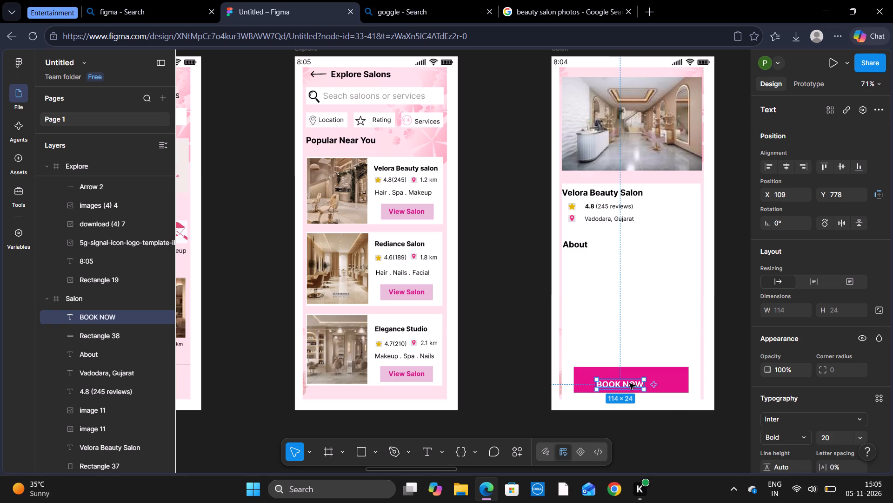
Centre the "BOOK NOW" label within the pink button rectangle.
drag(629, 383, 639, 379)
click(681, 421)
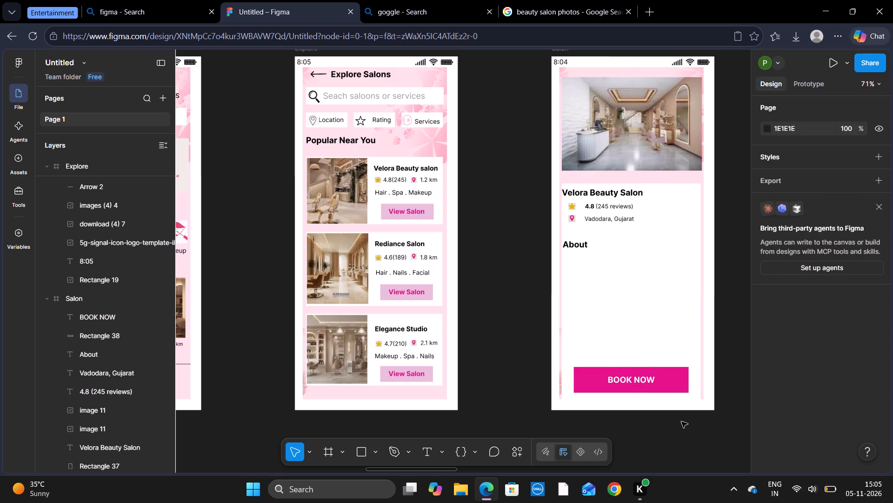
click(726, 422)
Save the design file and close the browser window.
key(ctrl+s)
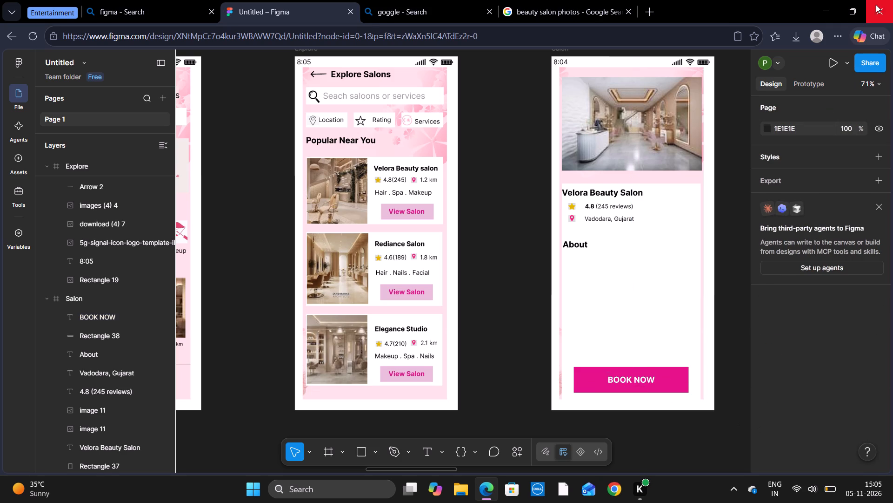
click(876, 5)
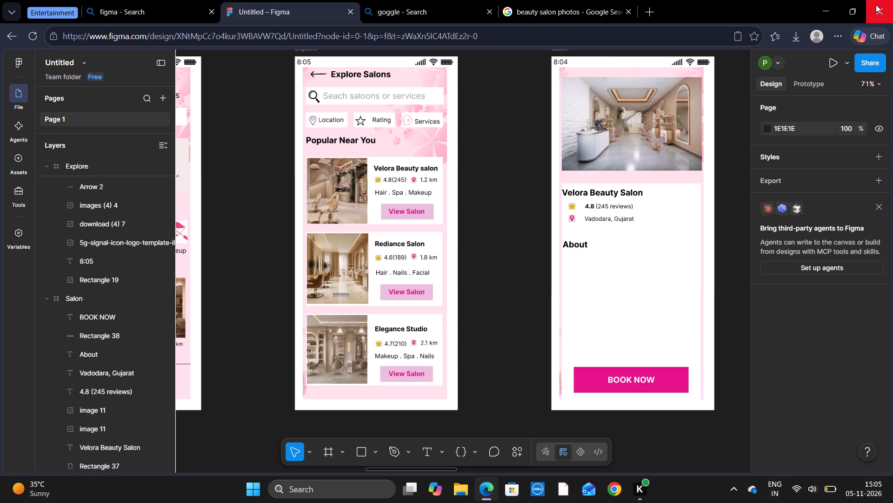